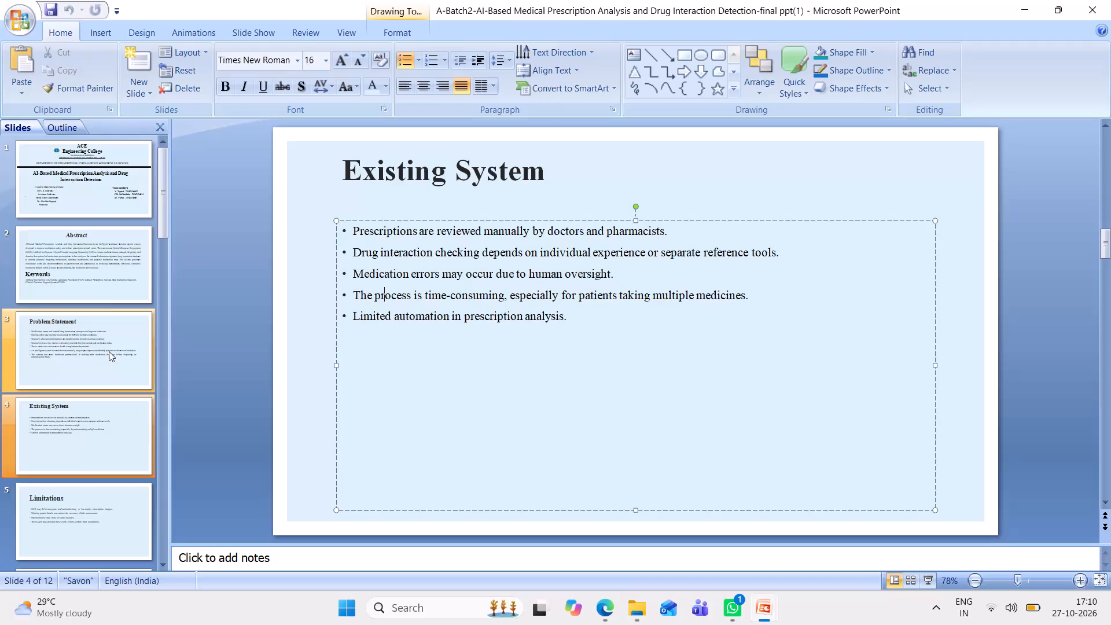
Switch to the B-Batch2-PPT presentation and check its System Requirements slide against the software requirements in the shared ChatGPT conversation.
click(102, 274)
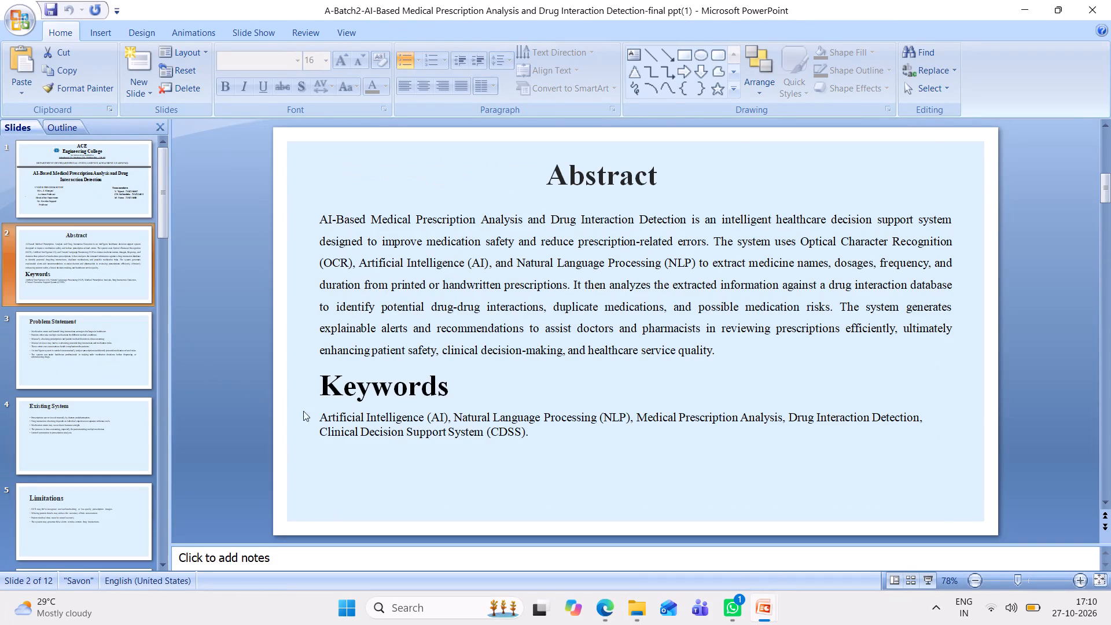
scroll(368, 433, right, 1)
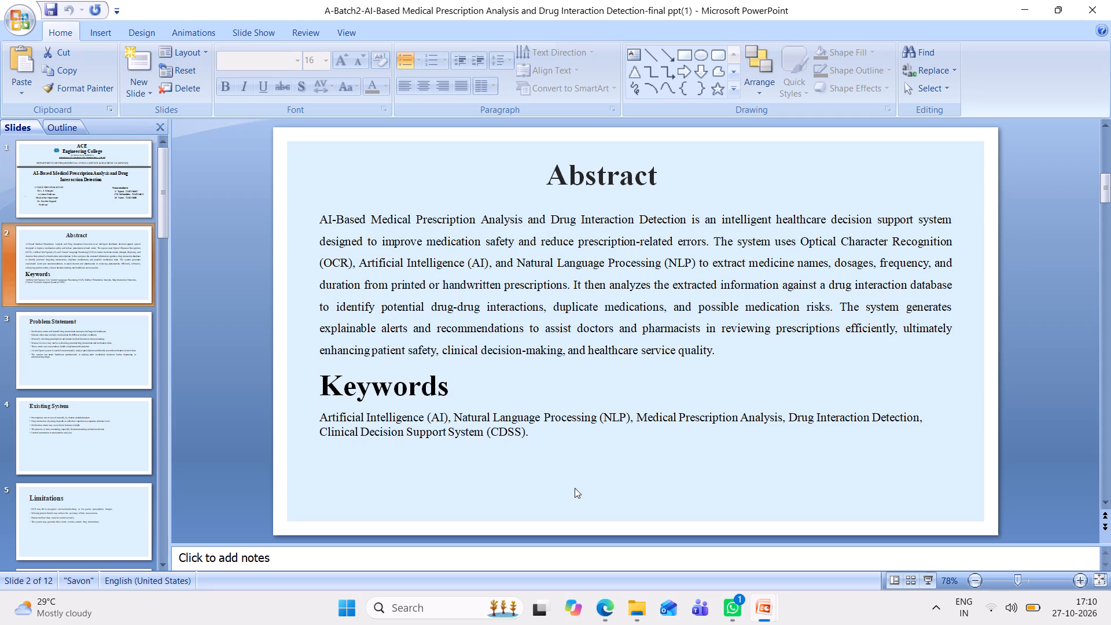
click(755, 515)
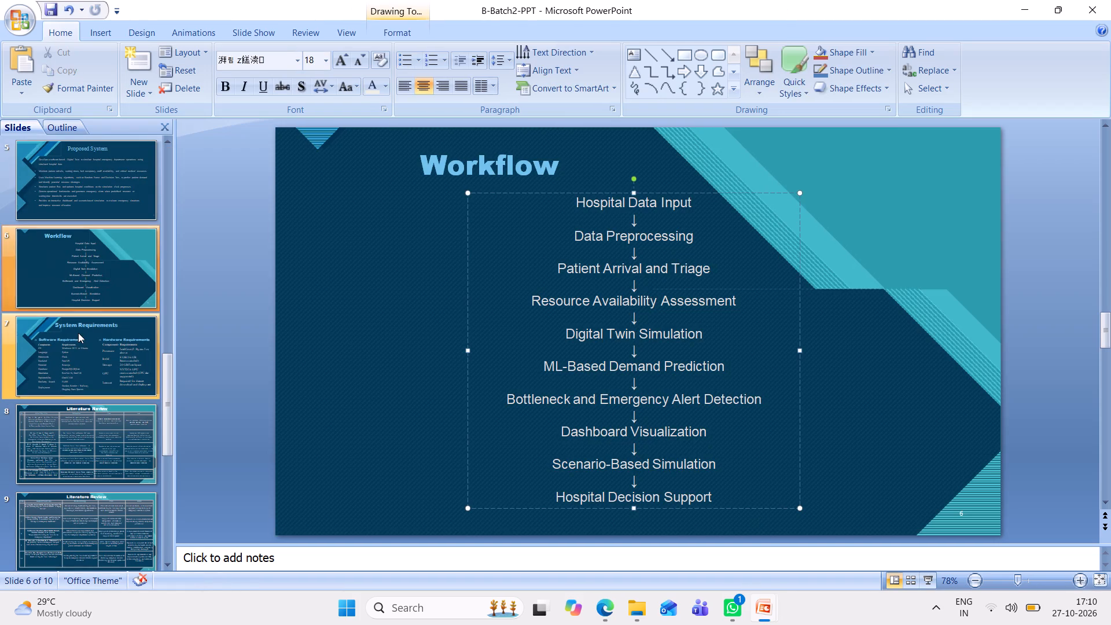
click(78, 333)
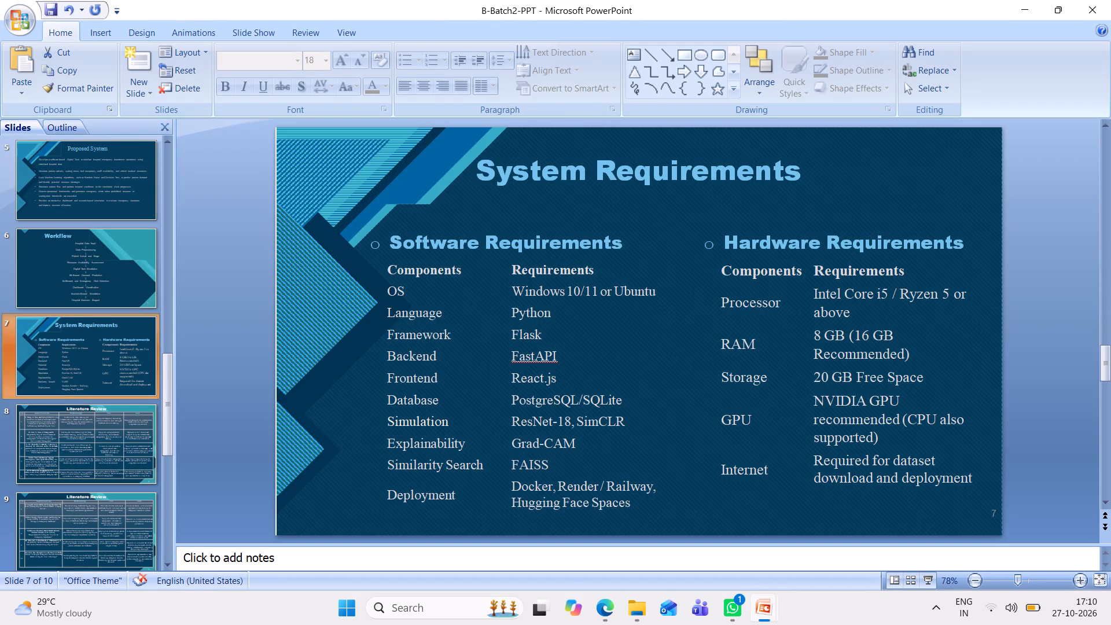
click(628, 401)
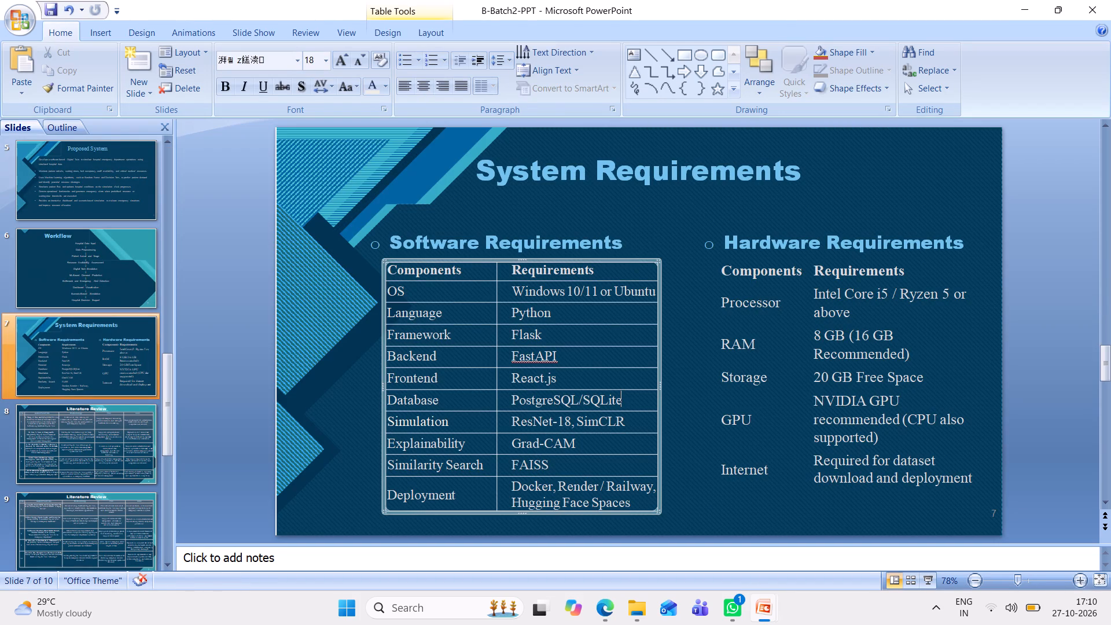
click(636, 425)
click(593, 619)
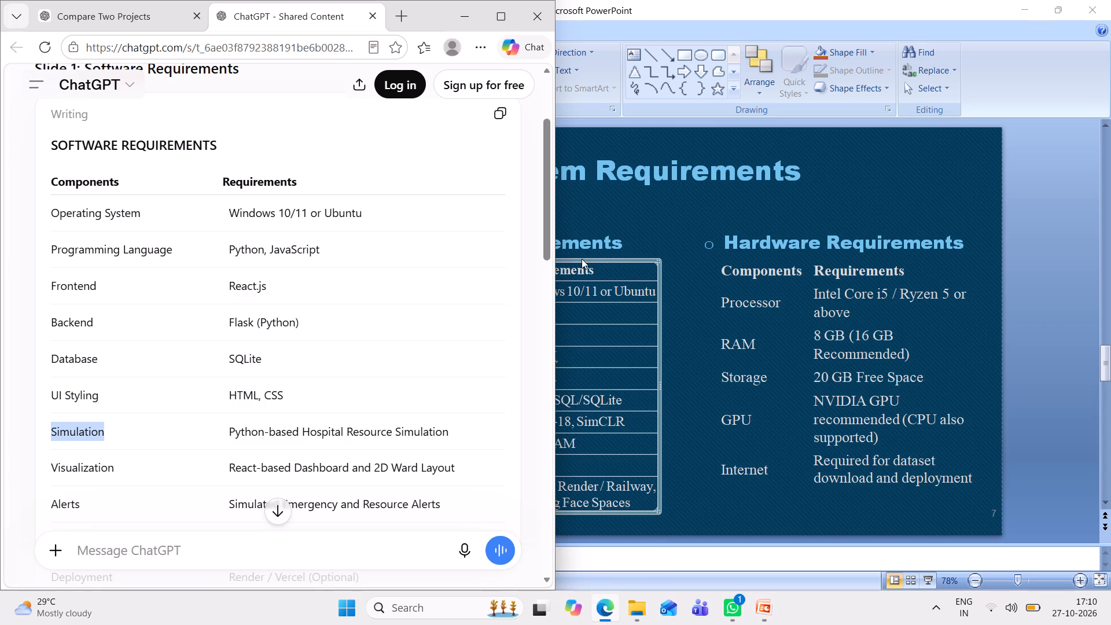
click(461, 27)
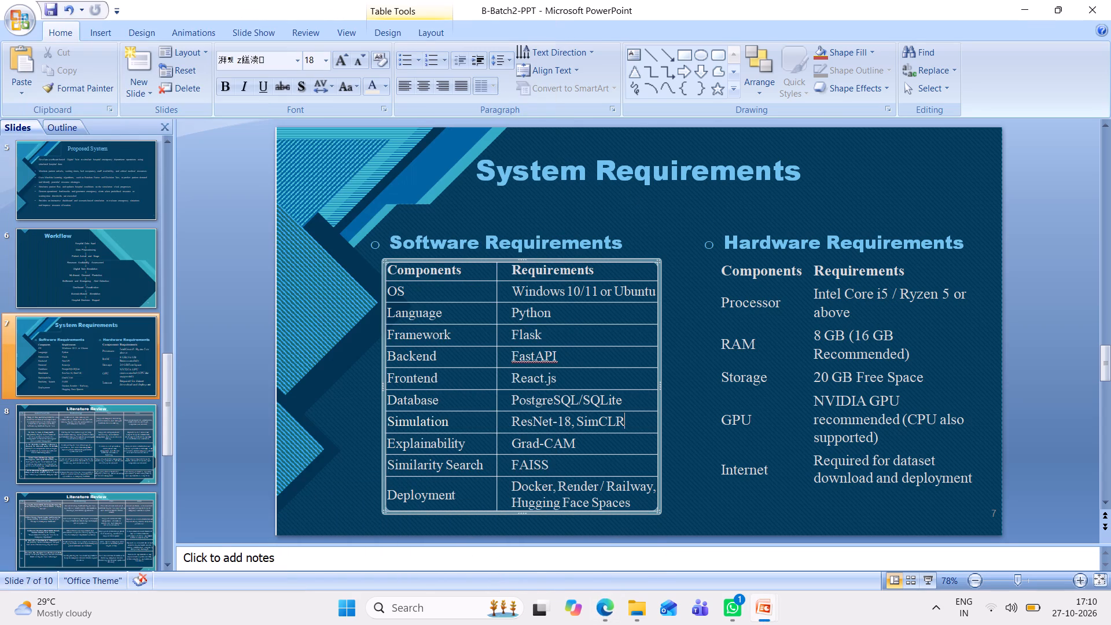
Look over the Literature Review slide and the title slide of the hospital digital twin presentation.
right_click(637, 206)
click(606, 205)
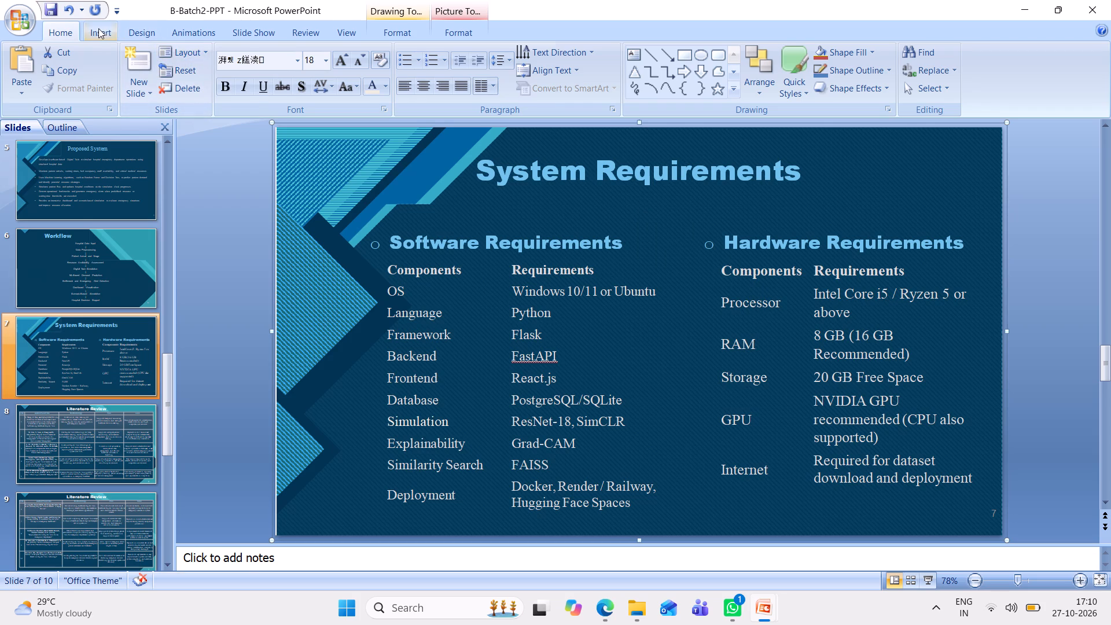
scroll(79, 286, down, 7)
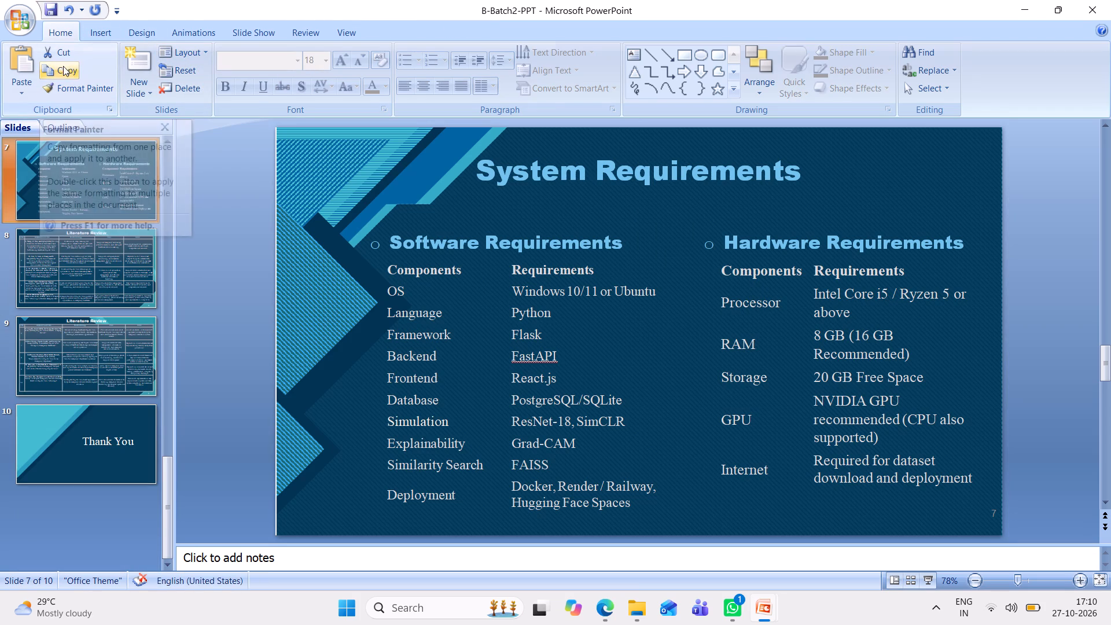
click(47, 352)
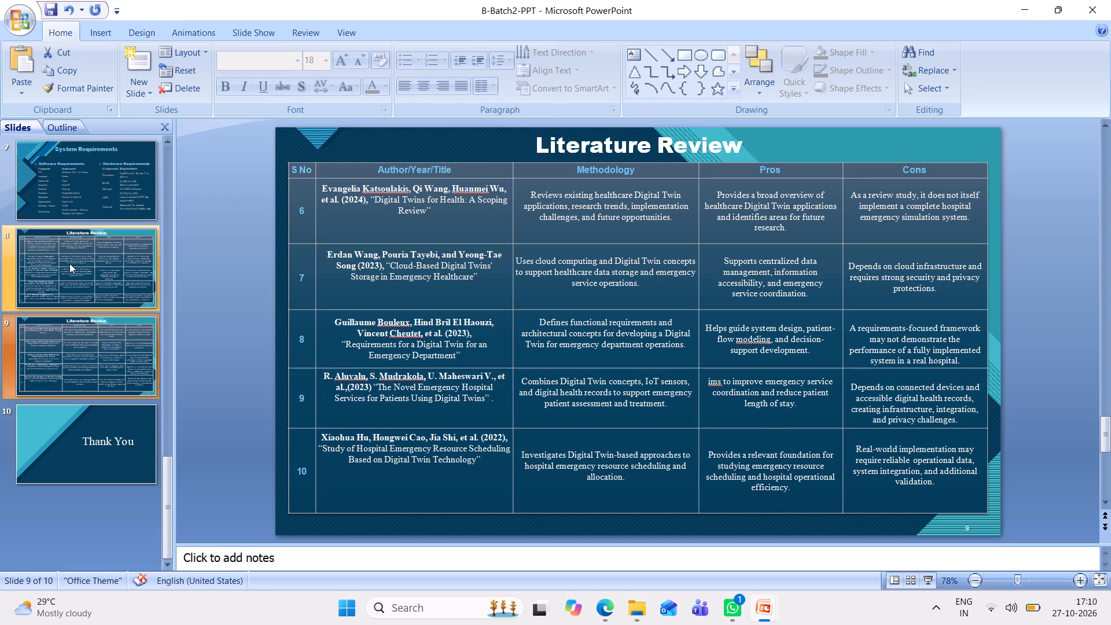
scroll(69, 263, up, 7)
click(95, 191)
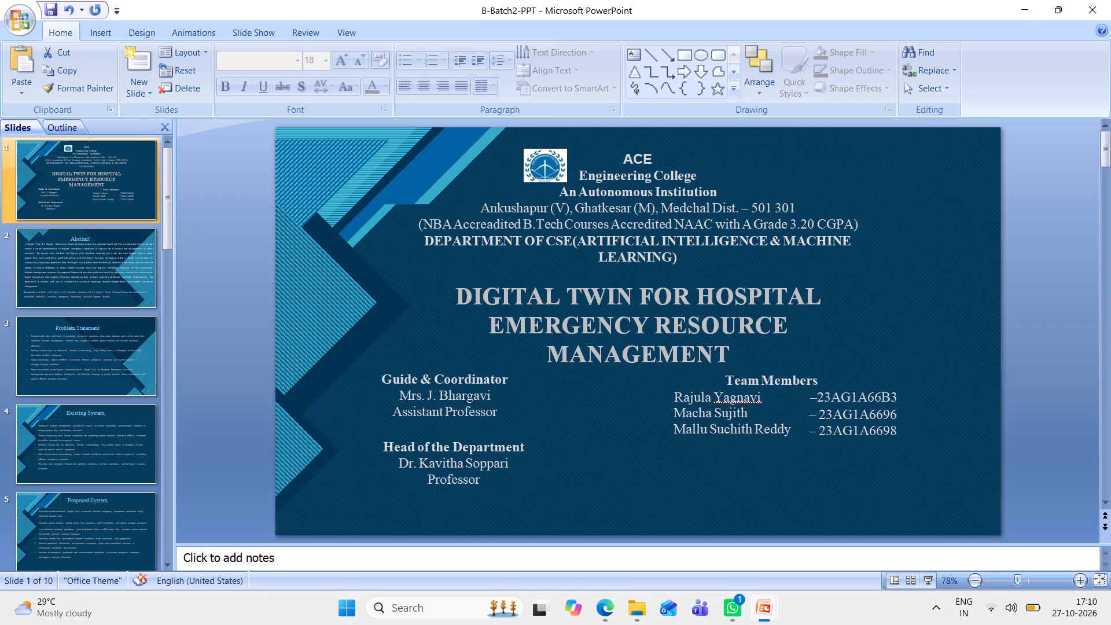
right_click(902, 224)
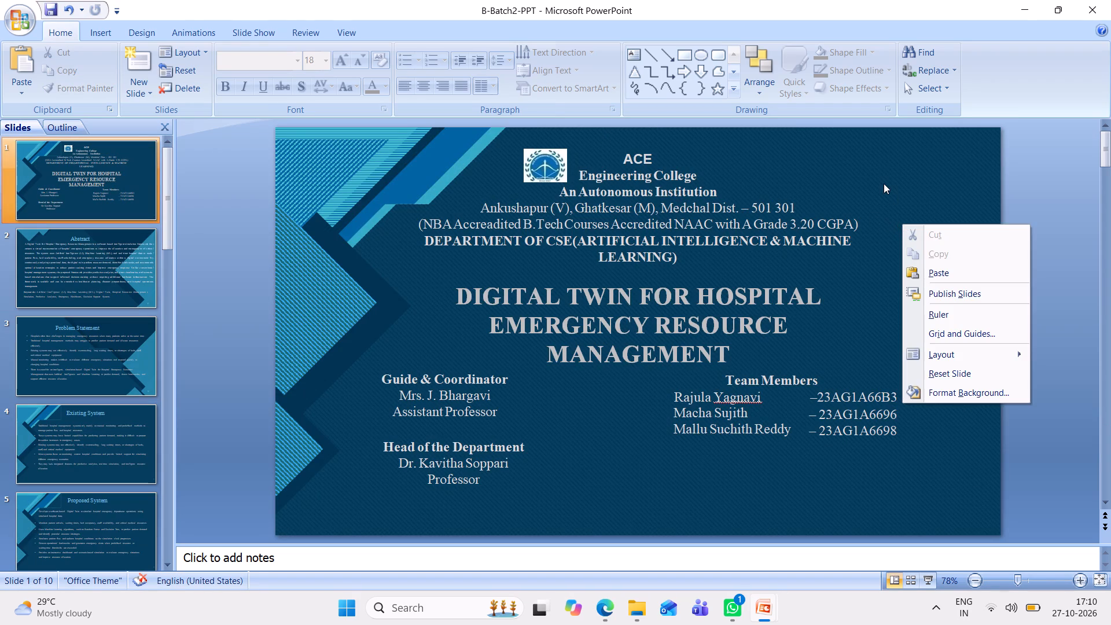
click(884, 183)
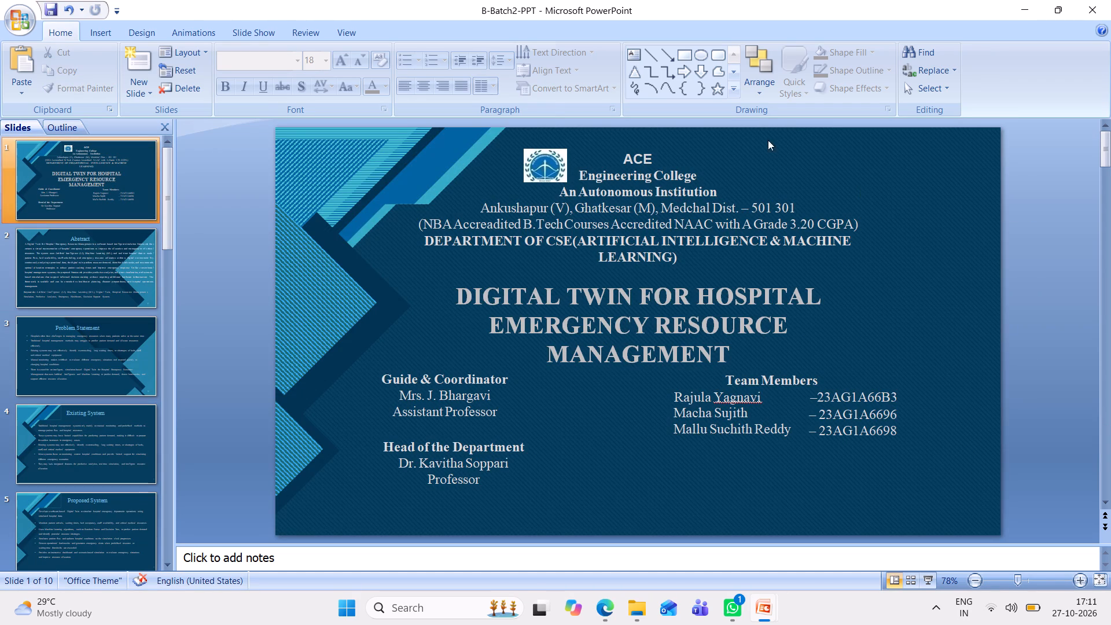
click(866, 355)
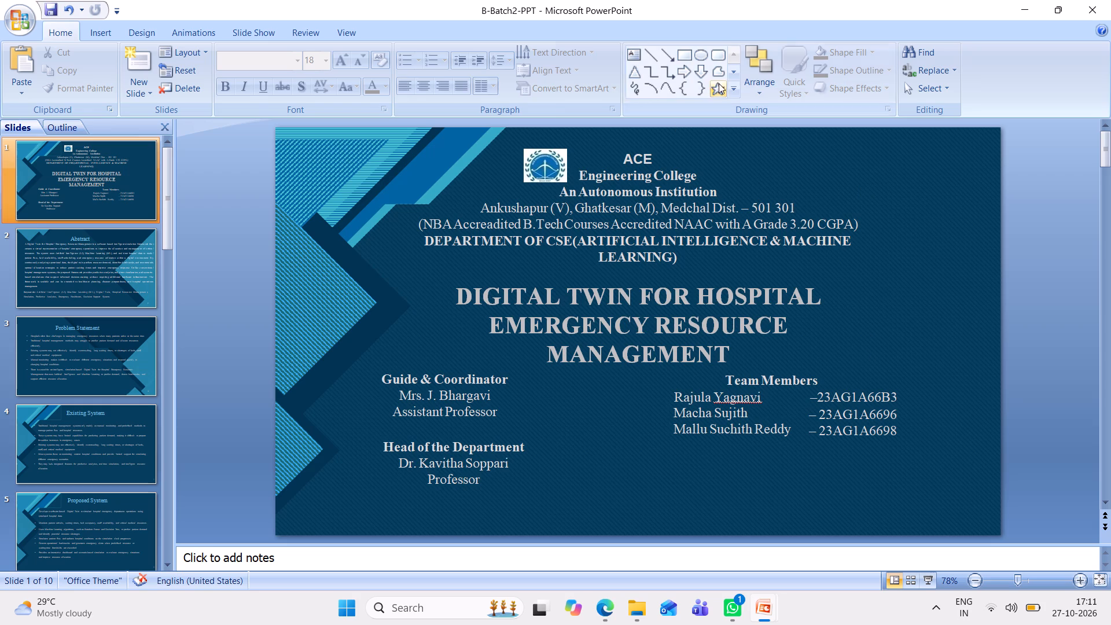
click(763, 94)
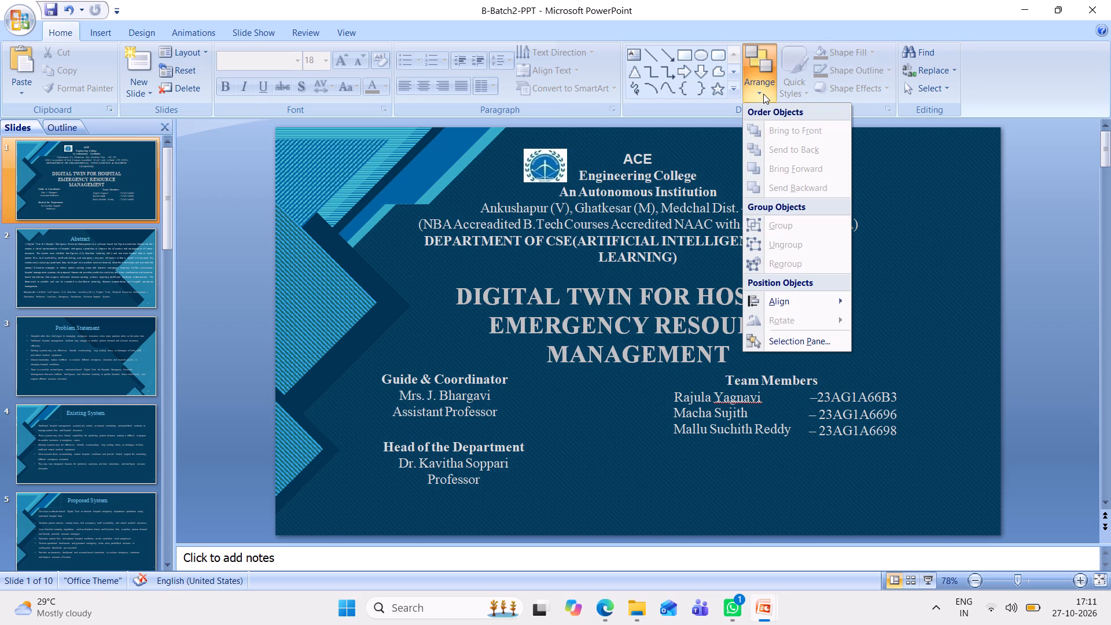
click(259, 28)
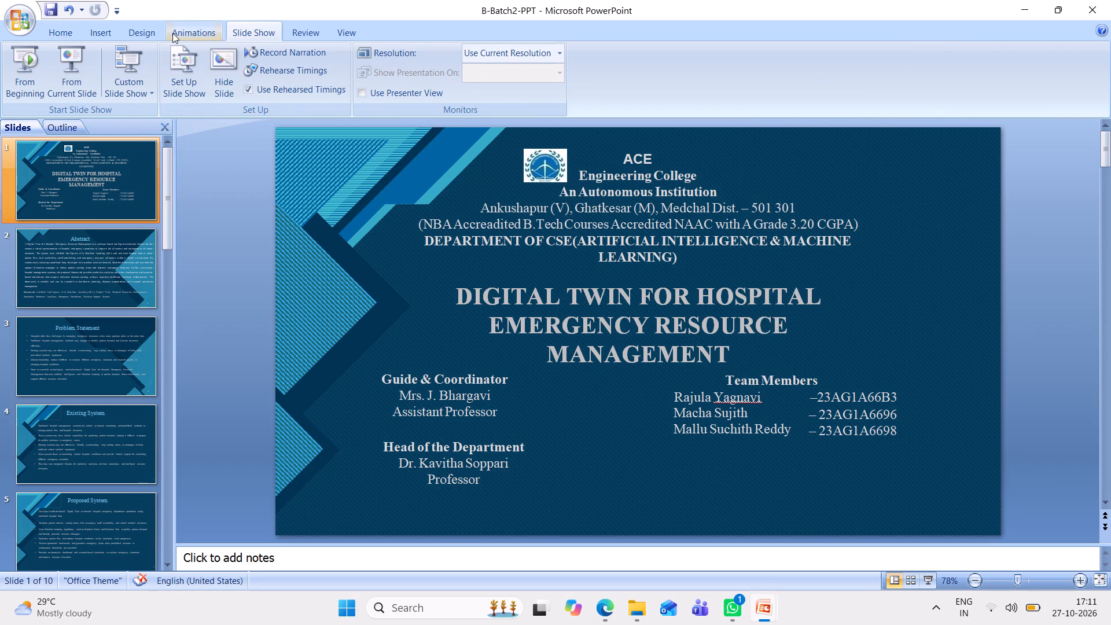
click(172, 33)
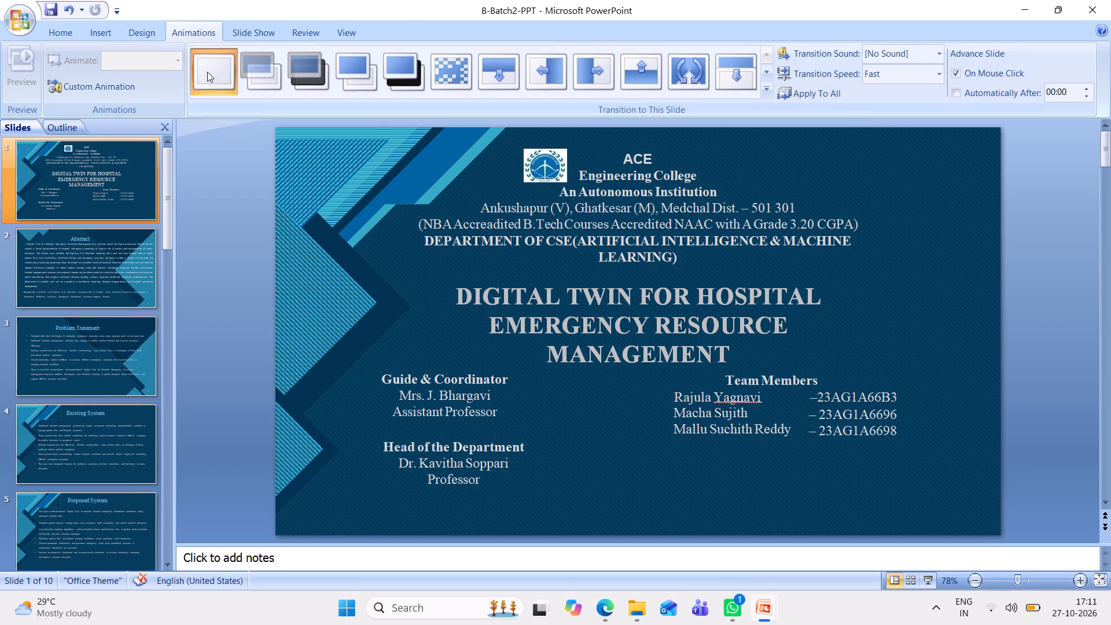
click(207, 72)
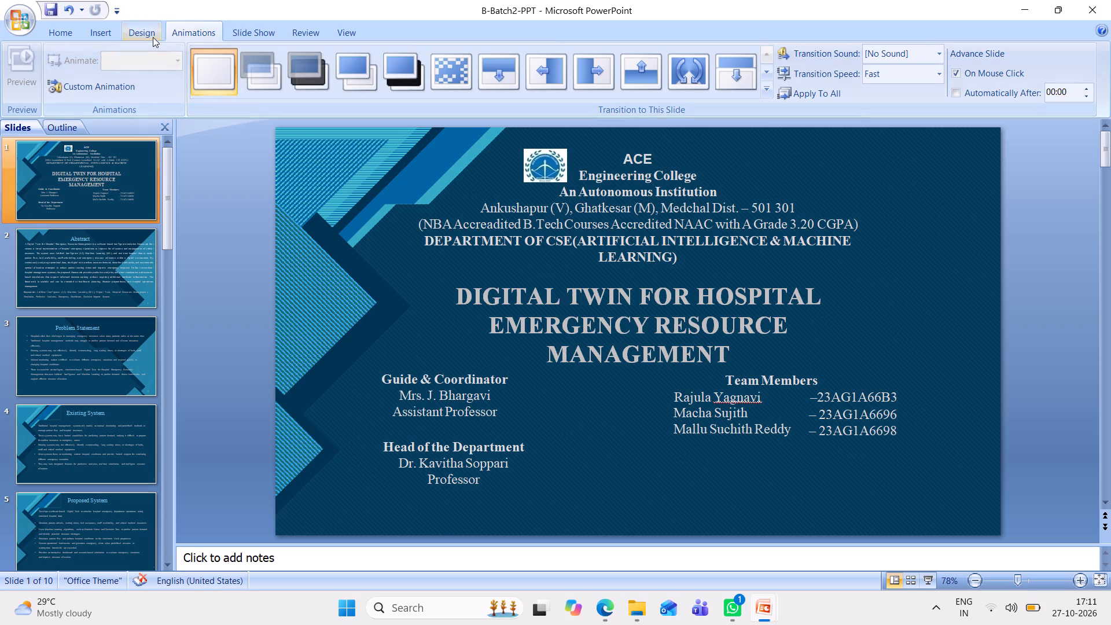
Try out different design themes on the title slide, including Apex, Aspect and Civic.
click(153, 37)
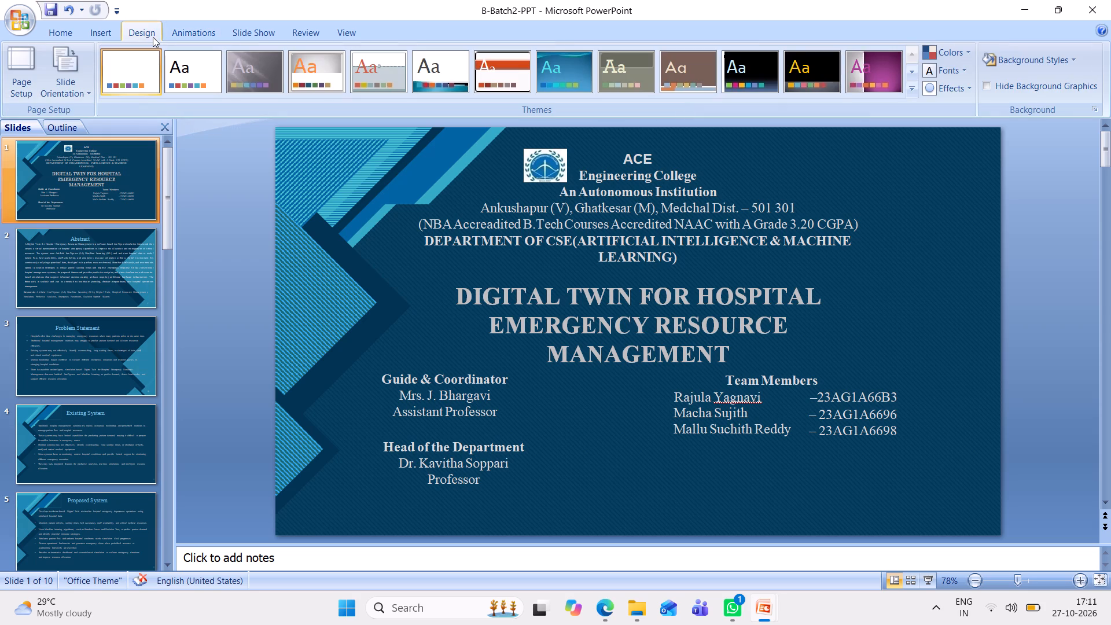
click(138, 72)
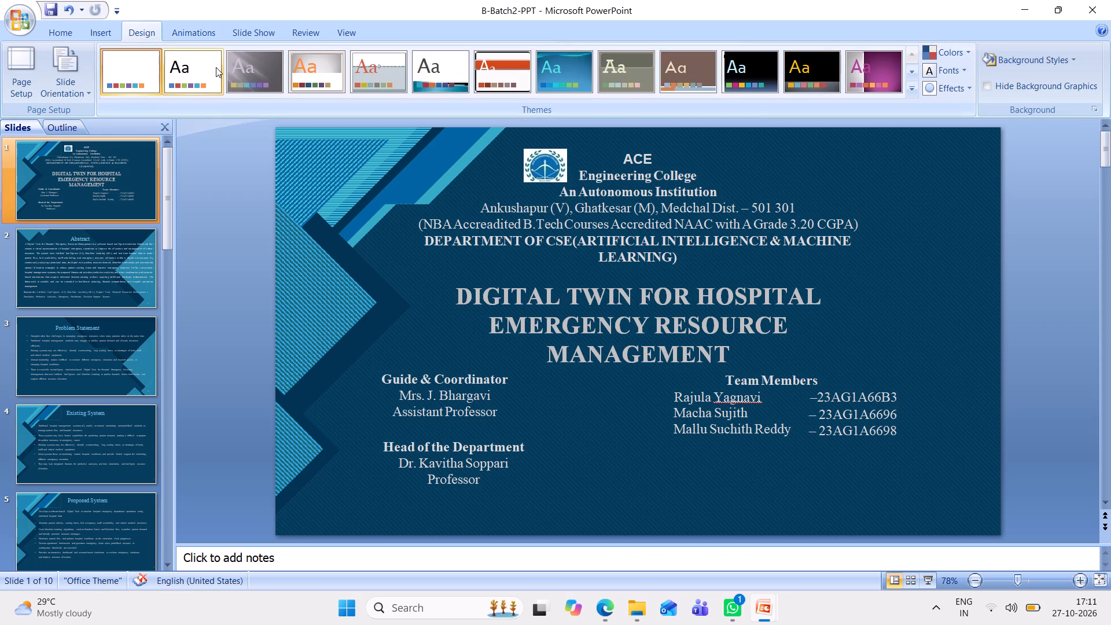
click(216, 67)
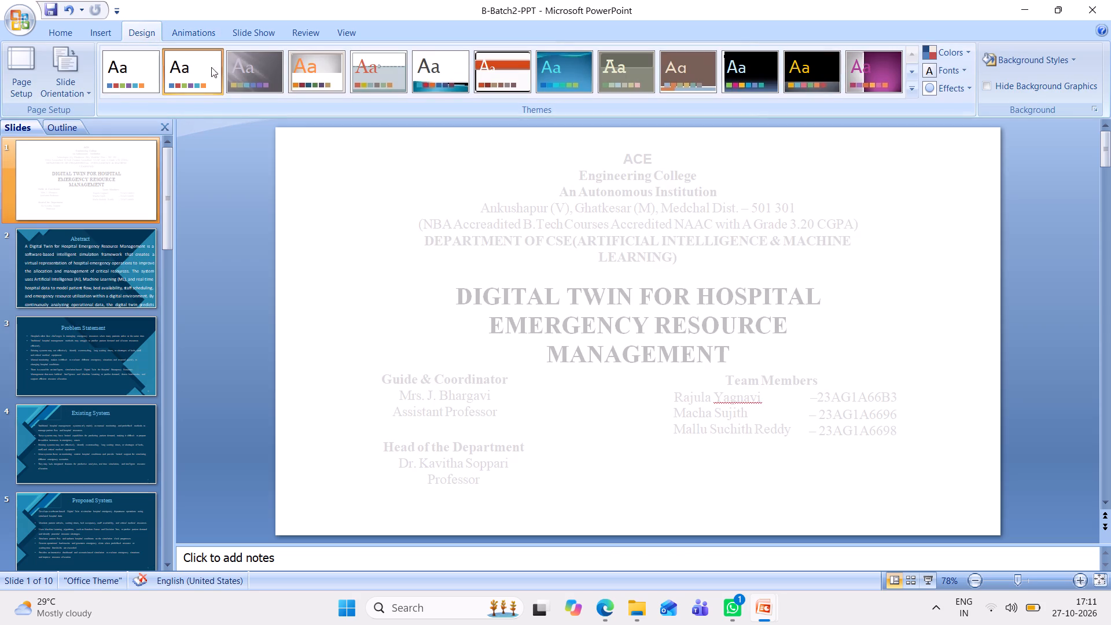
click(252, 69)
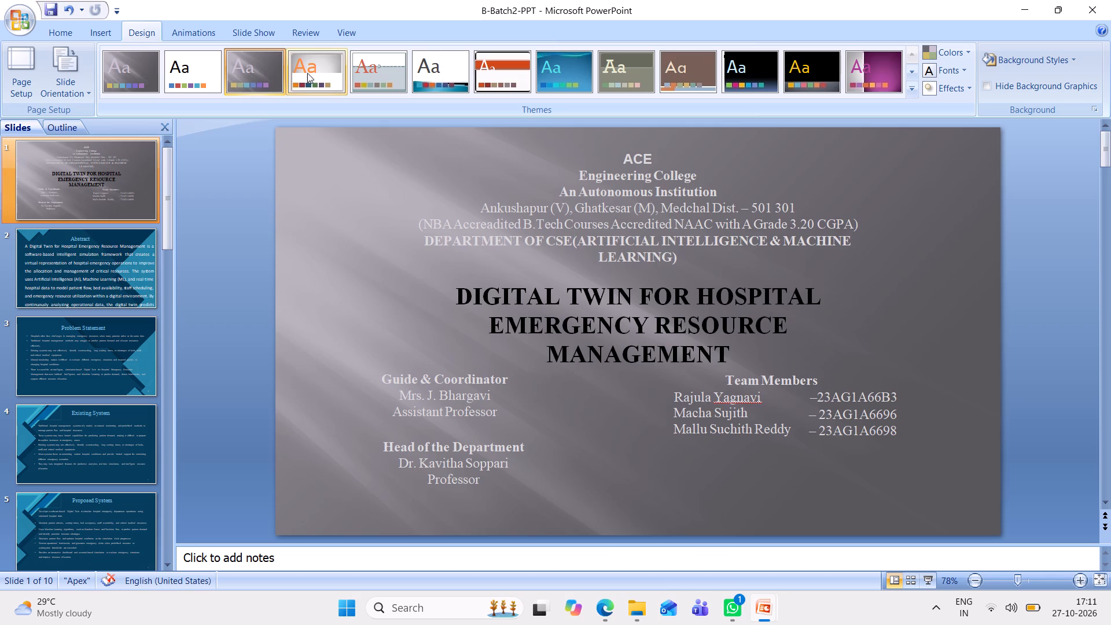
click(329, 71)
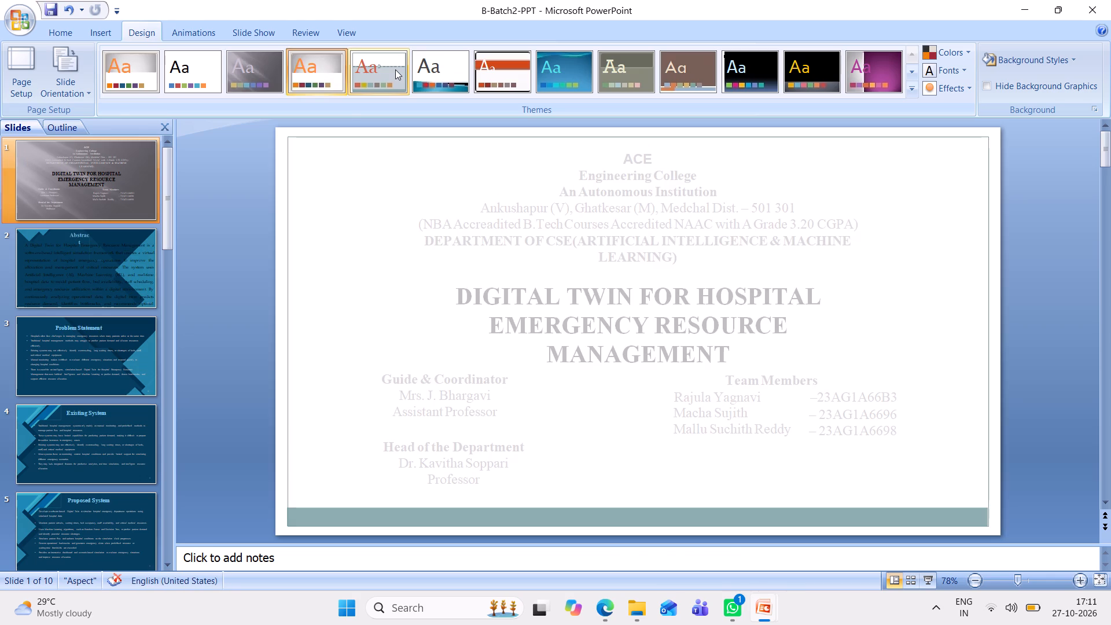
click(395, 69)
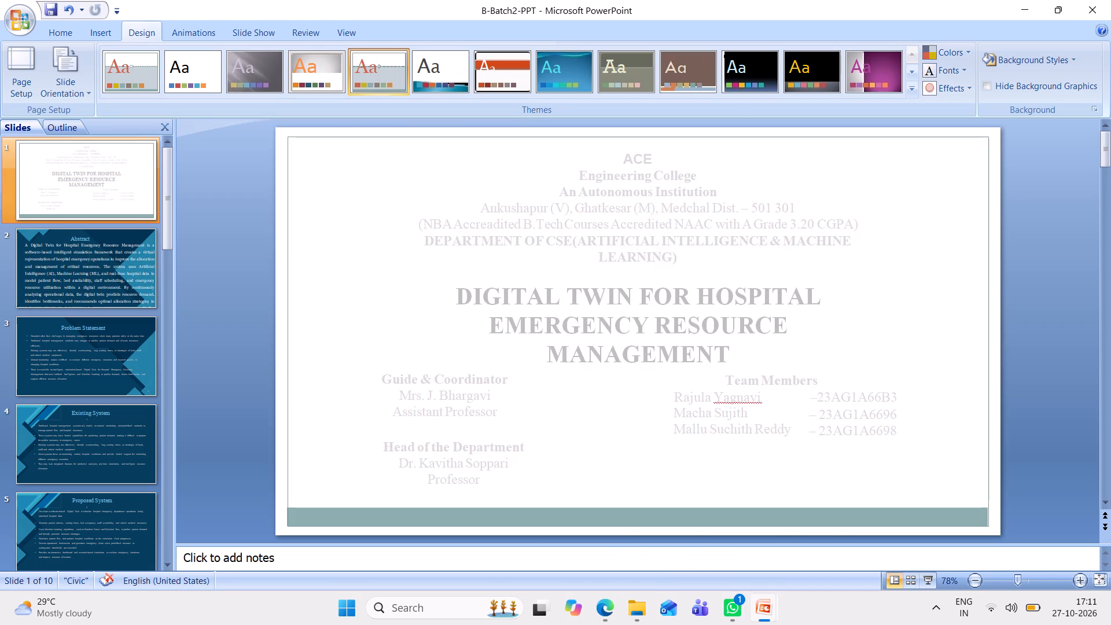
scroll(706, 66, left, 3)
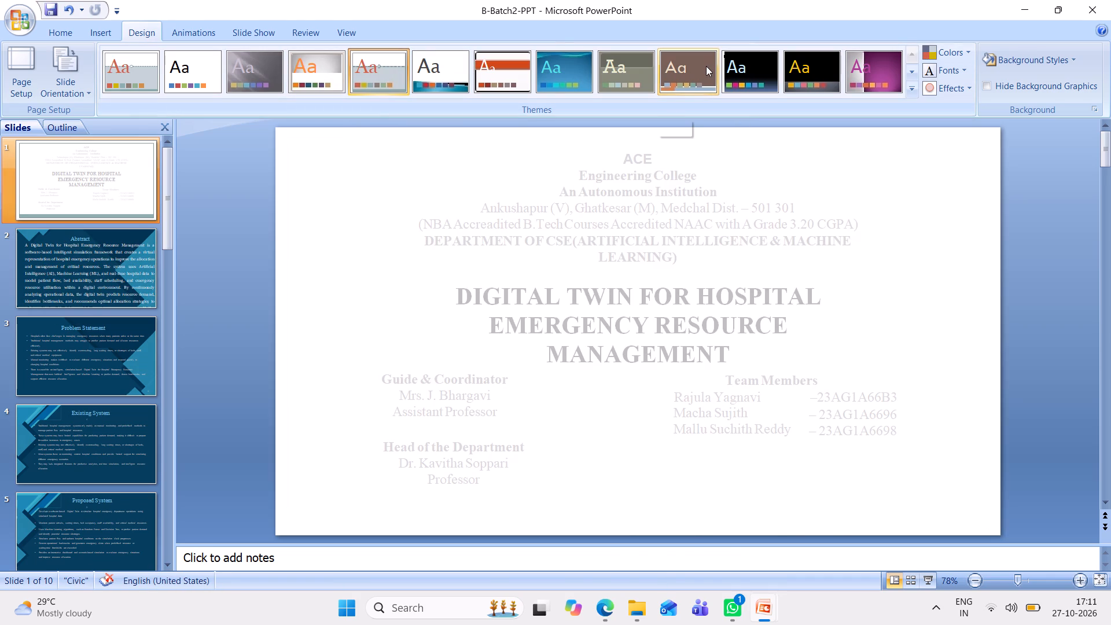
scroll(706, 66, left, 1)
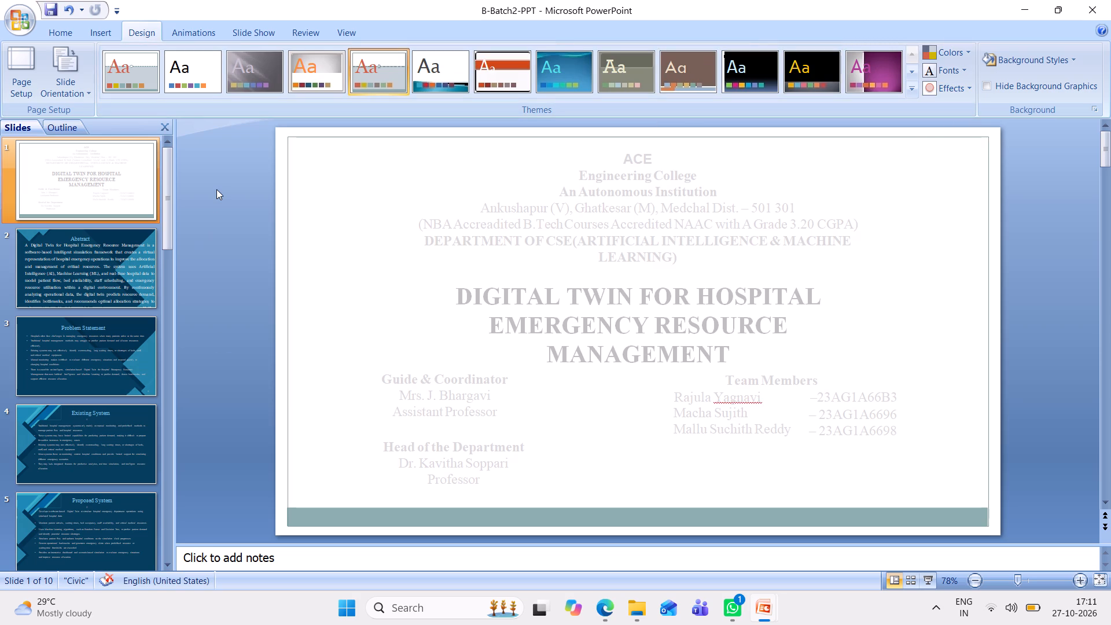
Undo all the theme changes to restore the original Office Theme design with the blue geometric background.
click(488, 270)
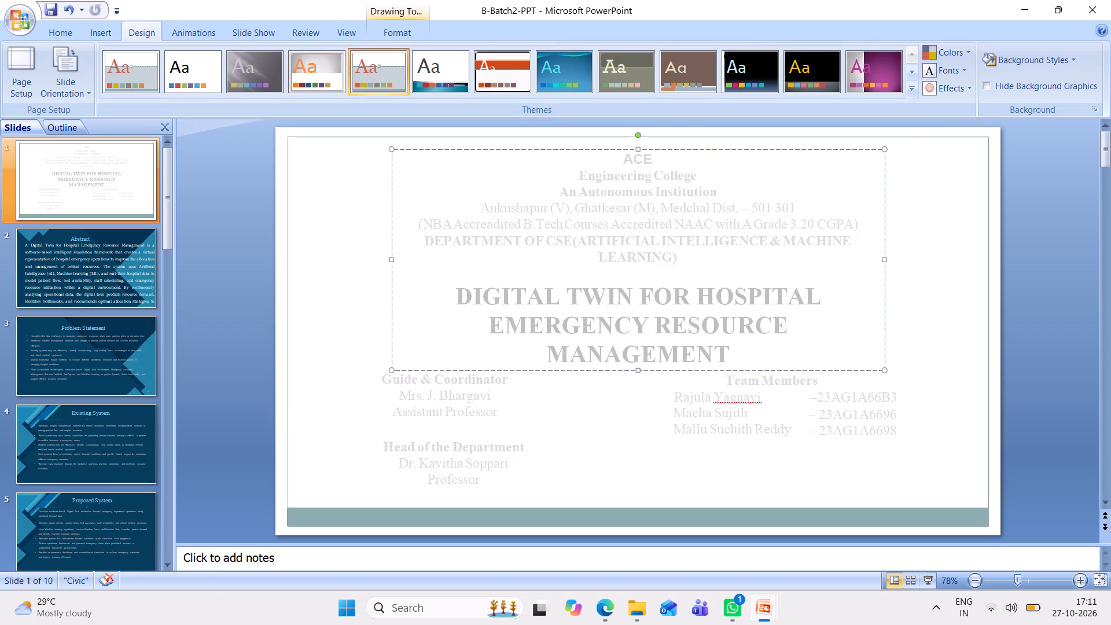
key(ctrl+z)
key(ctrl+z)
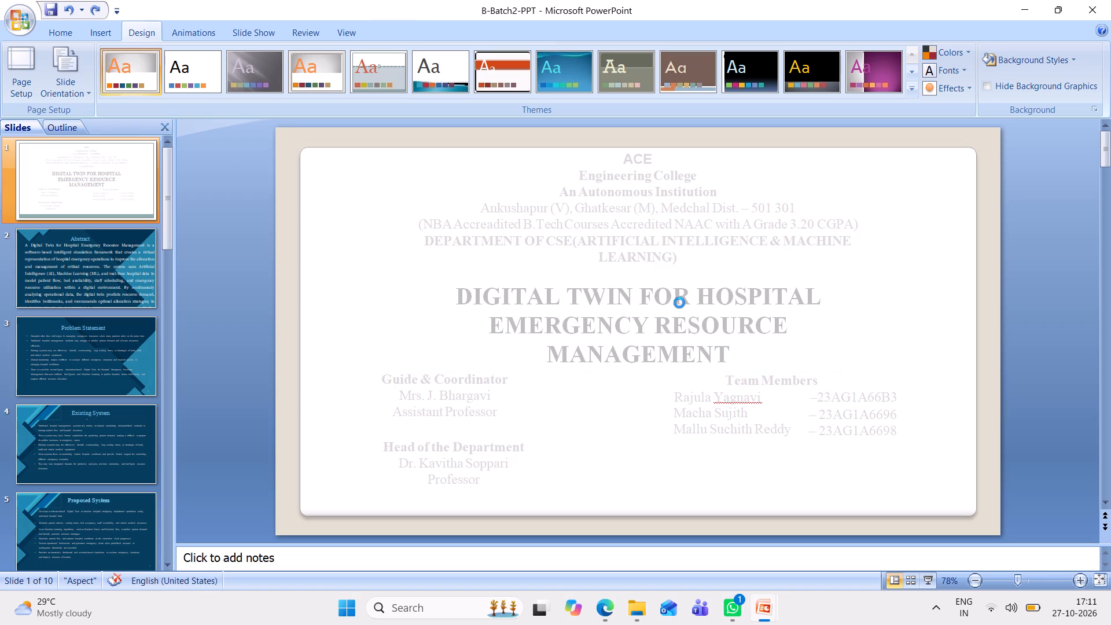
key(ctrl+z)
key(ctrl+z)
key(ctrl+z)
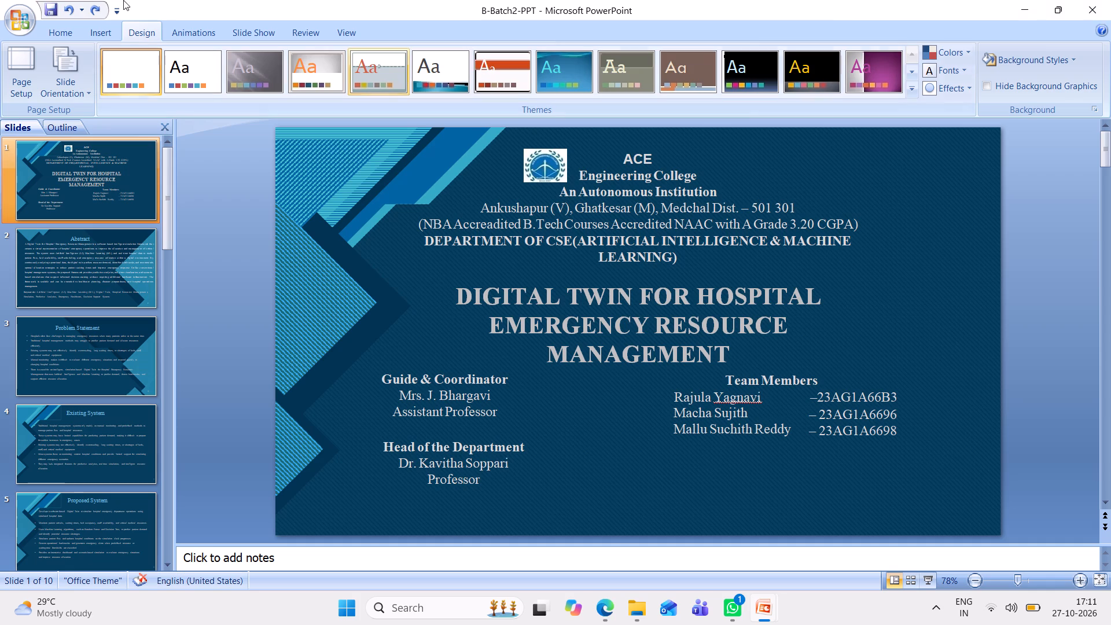
Switch to the A-Batch2 medical prescription presentation and review its slides from the title through Limitations.
click(66, 32)
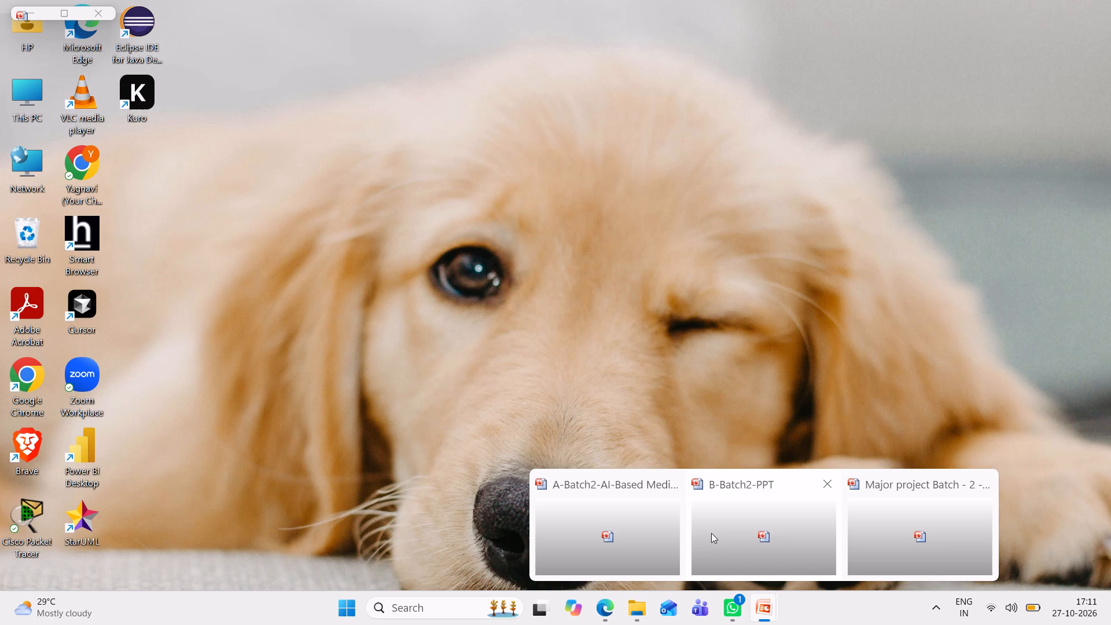
click(598, 535)
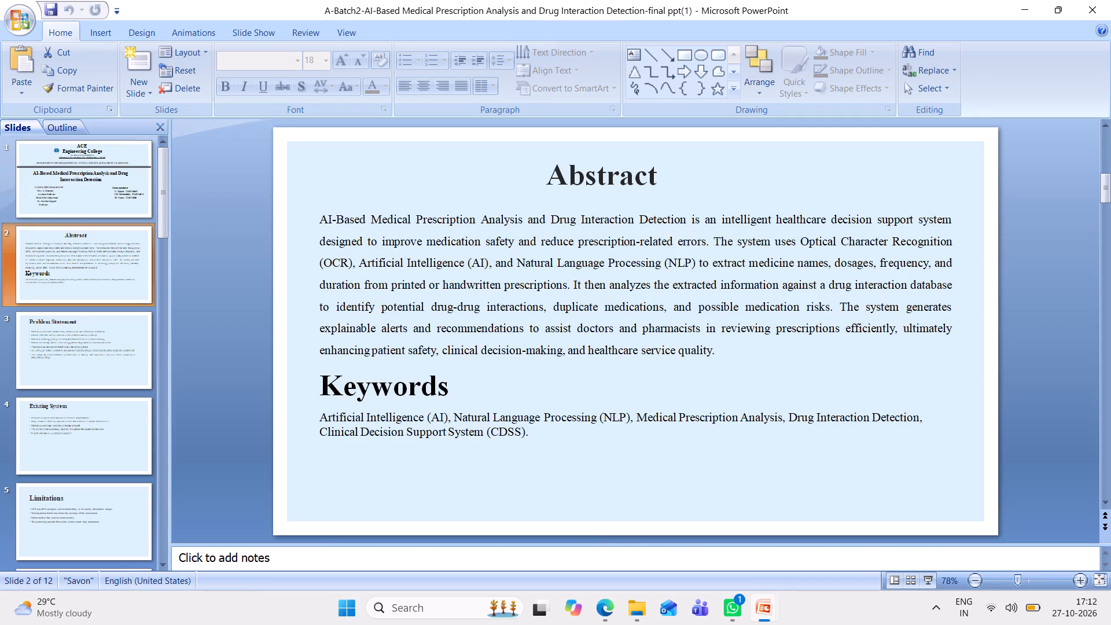
click(57, 135)
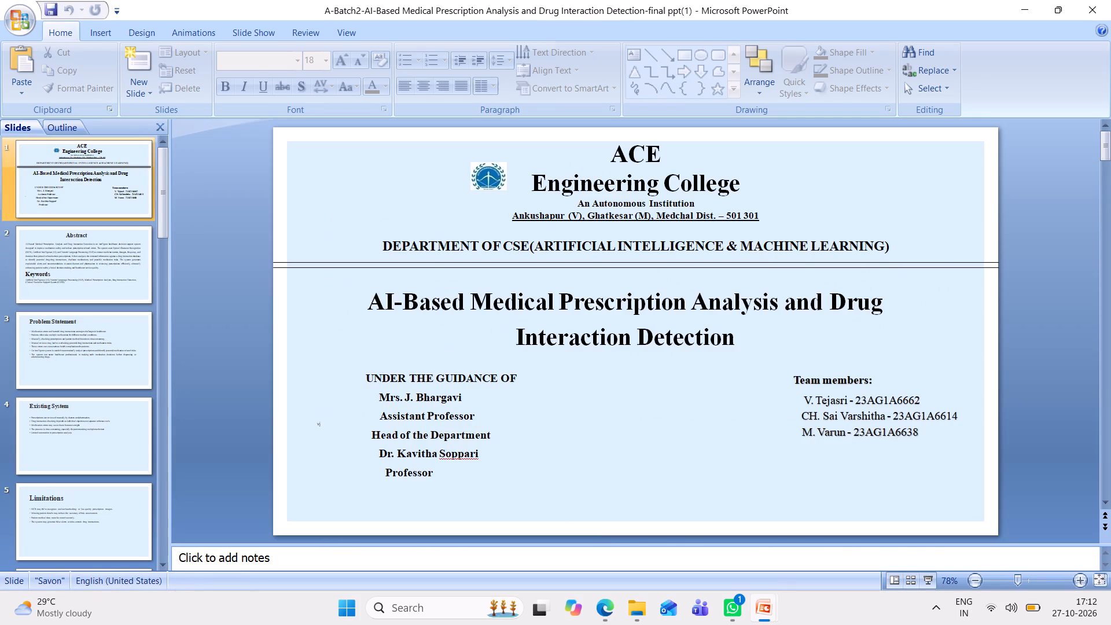
click(79, 265)
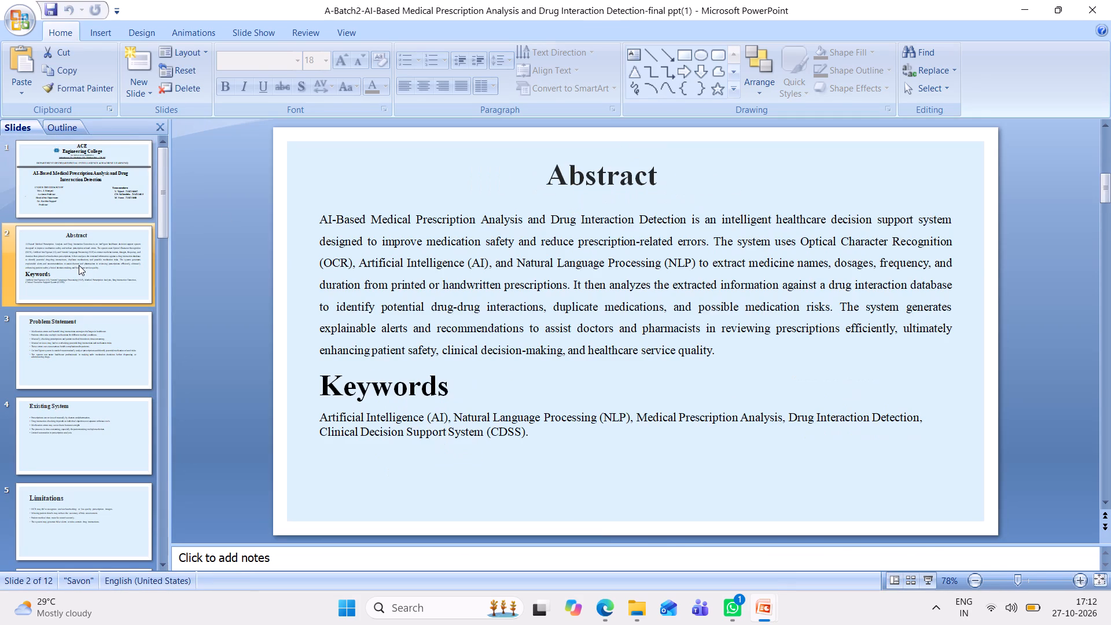
click(97, 329)
click(108, 402)
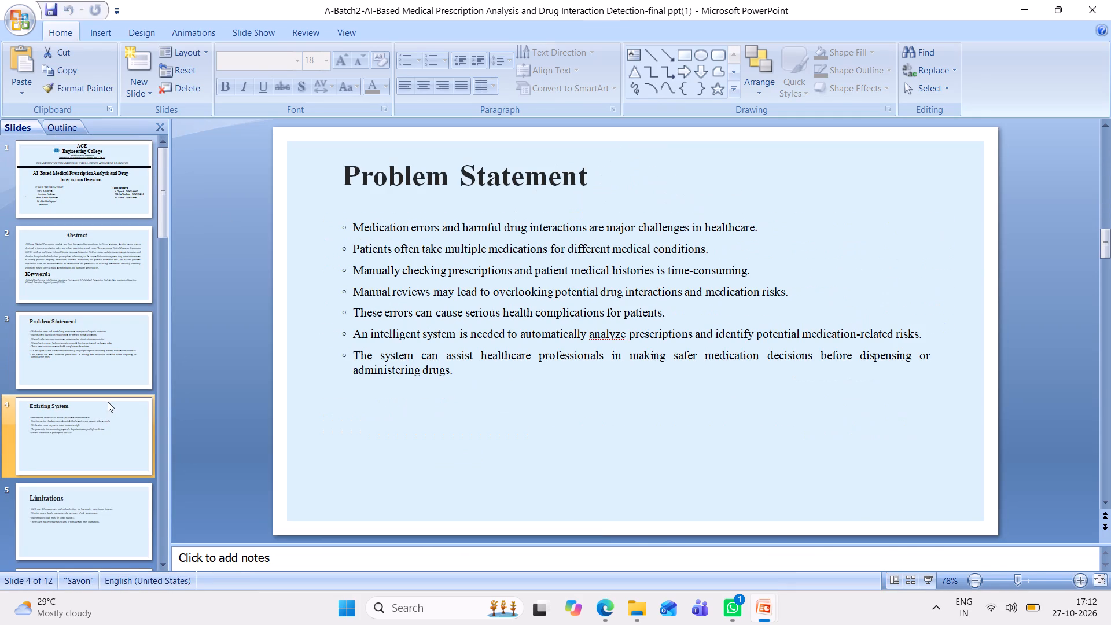
click(83, 278)
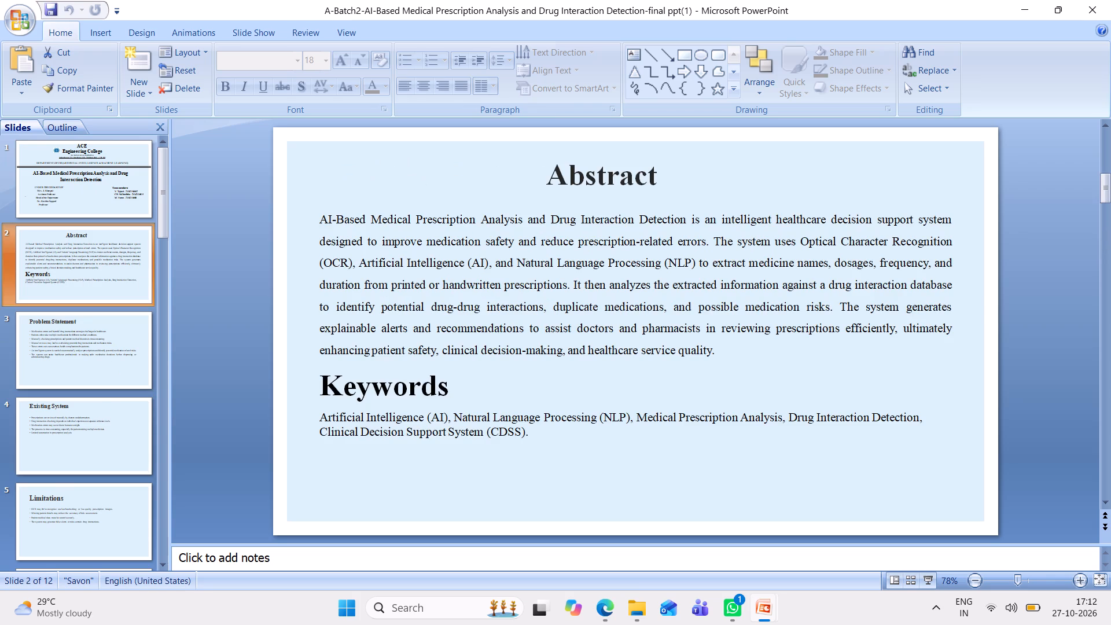
click(124, 328)
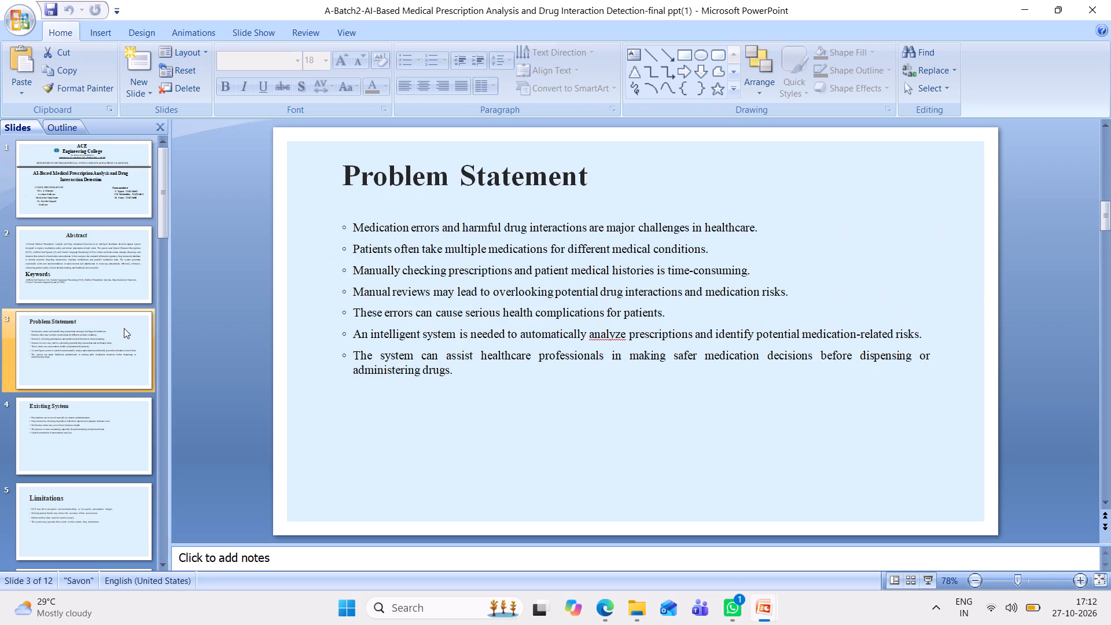
click(122, 391)
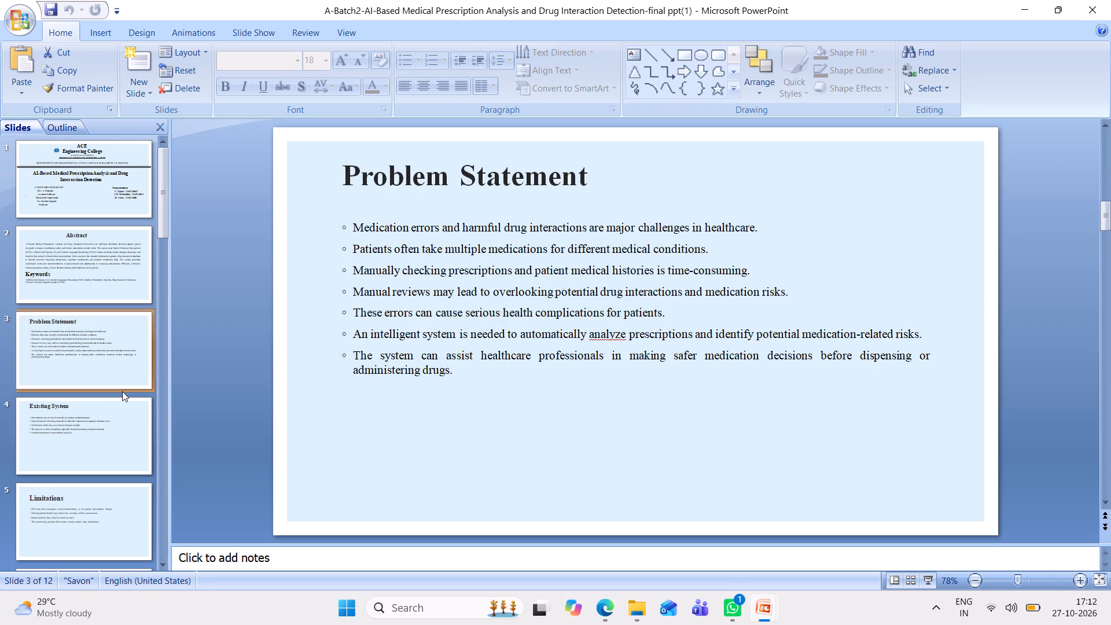
click(123, 406)
click(118, 508)
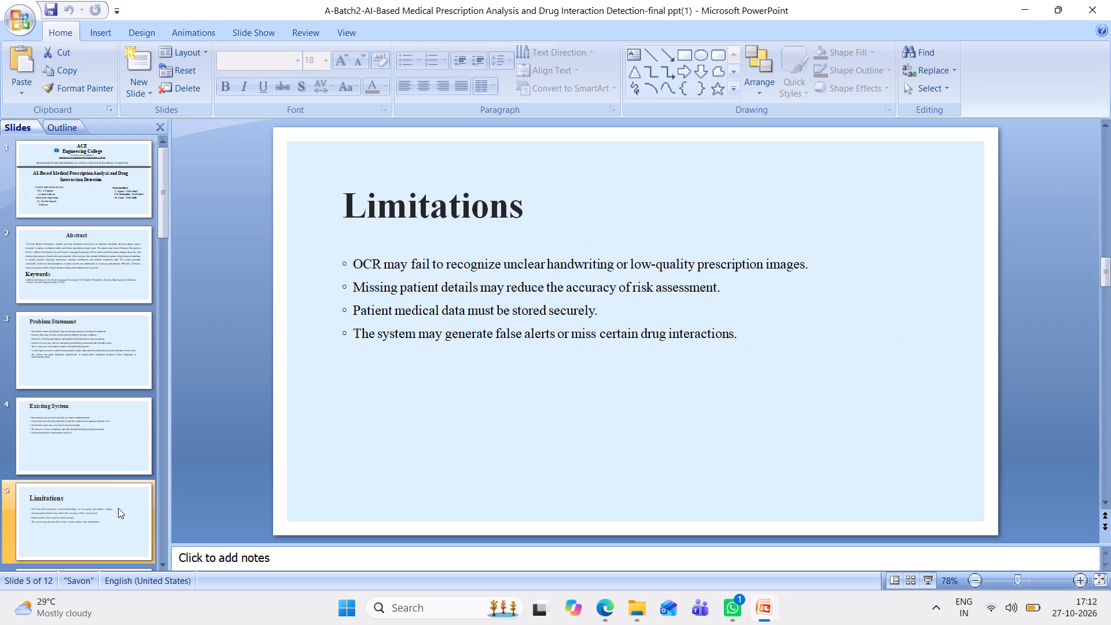
click(116, 359)
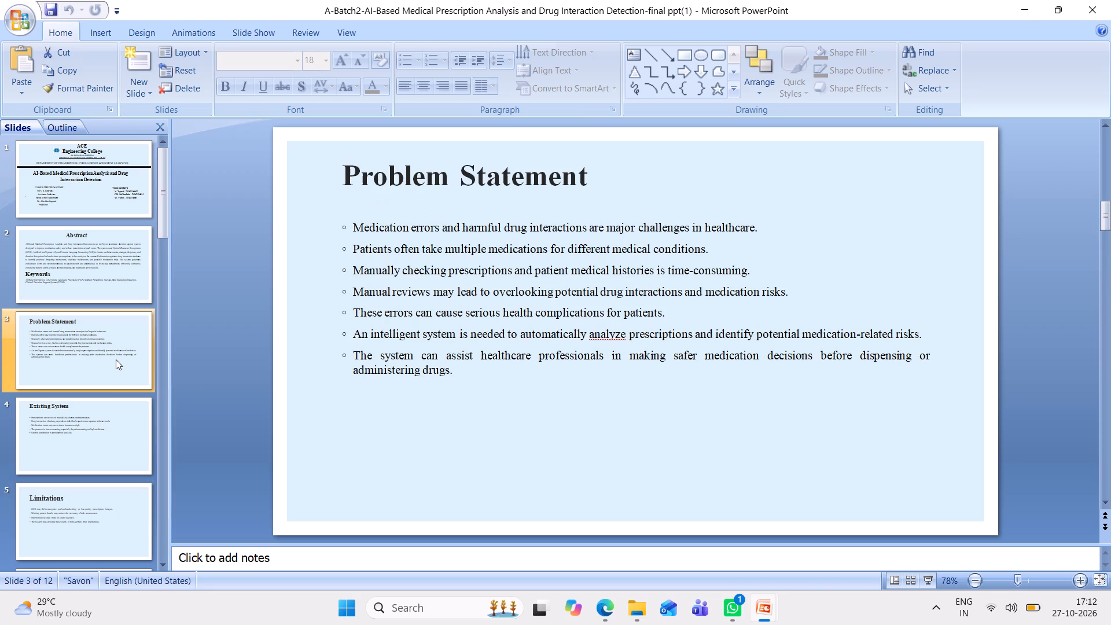
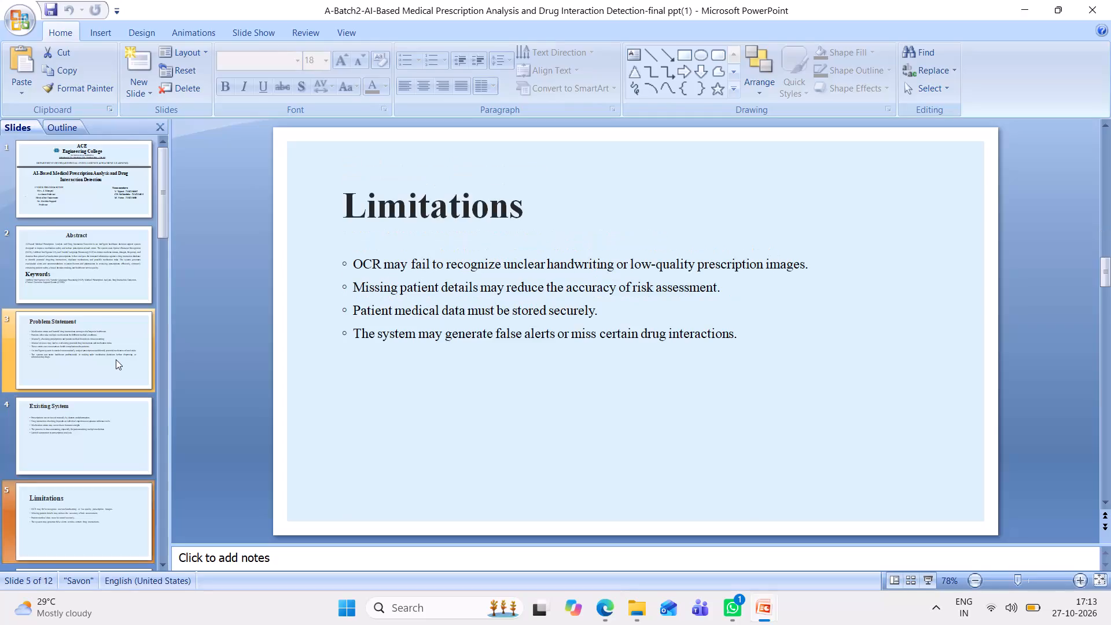
Look over the medical prescription presentation's slides from Proposed System to System Requirements, and return to Limitations.
key(Down)
key(Down)
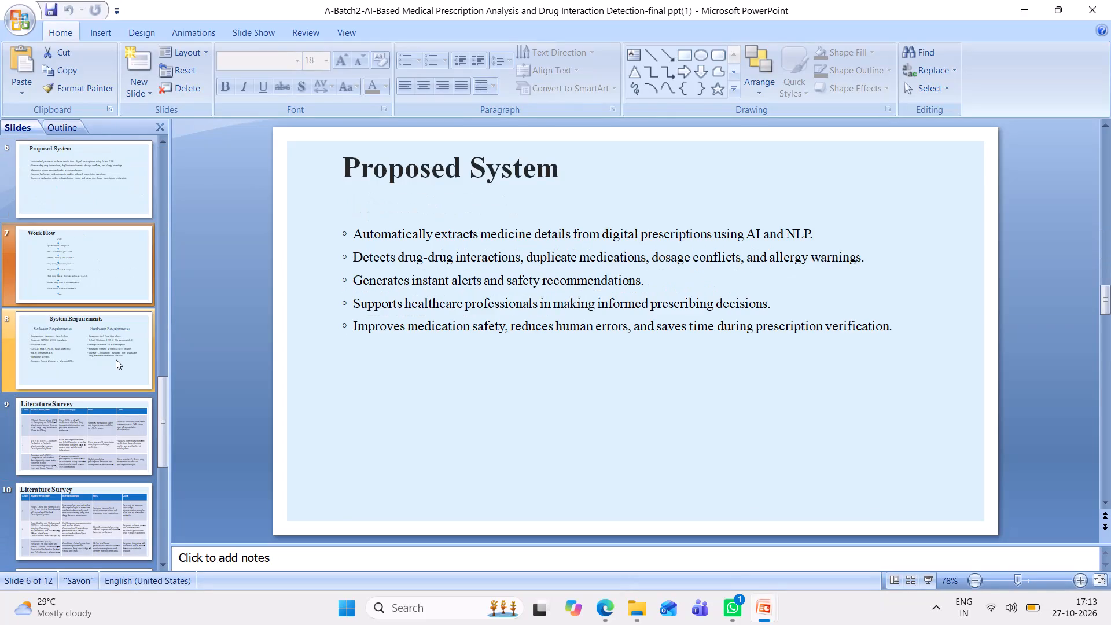
key(Down)
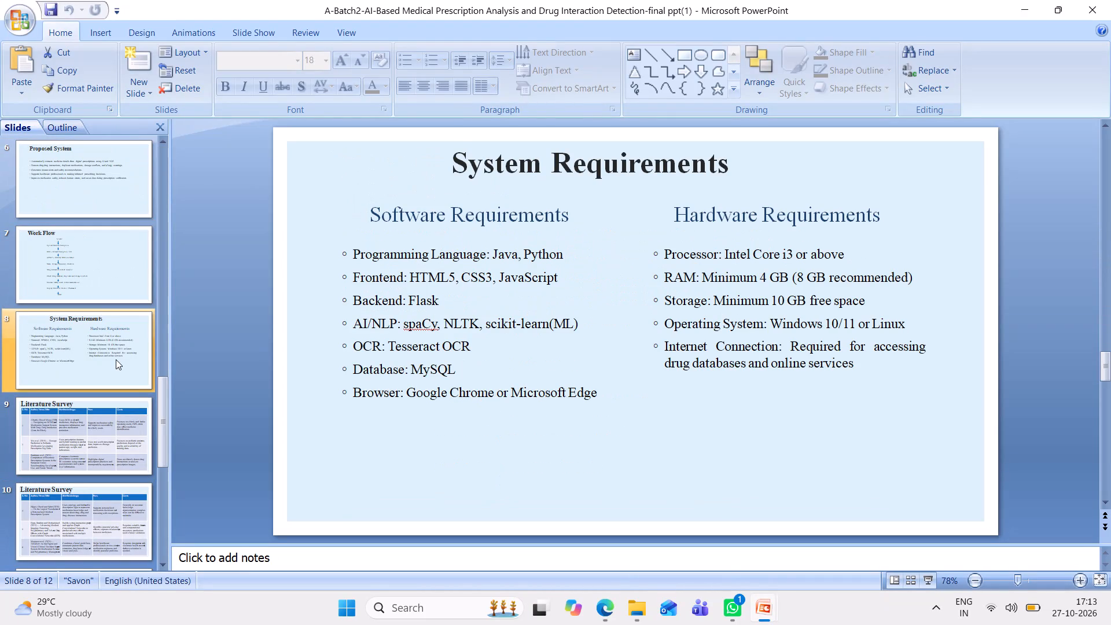
key(Up)
key(Up)
key(Up)
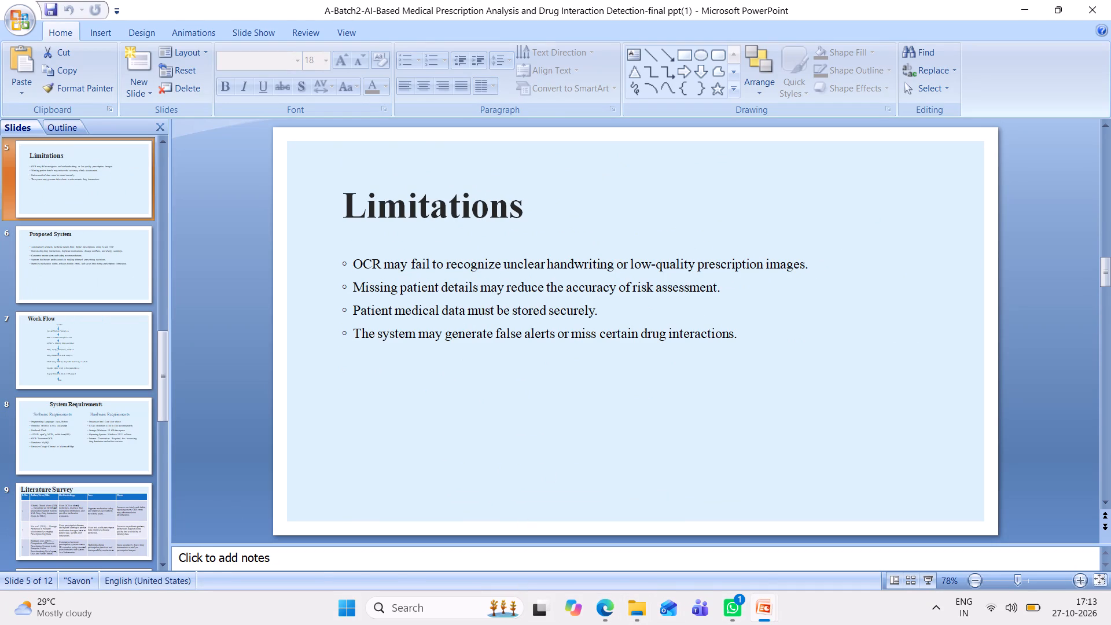
Switch to the B-Batch2-PPT hospital digital twin presentation and examine the bullet text on its Existing System slide.
click(729, 541)
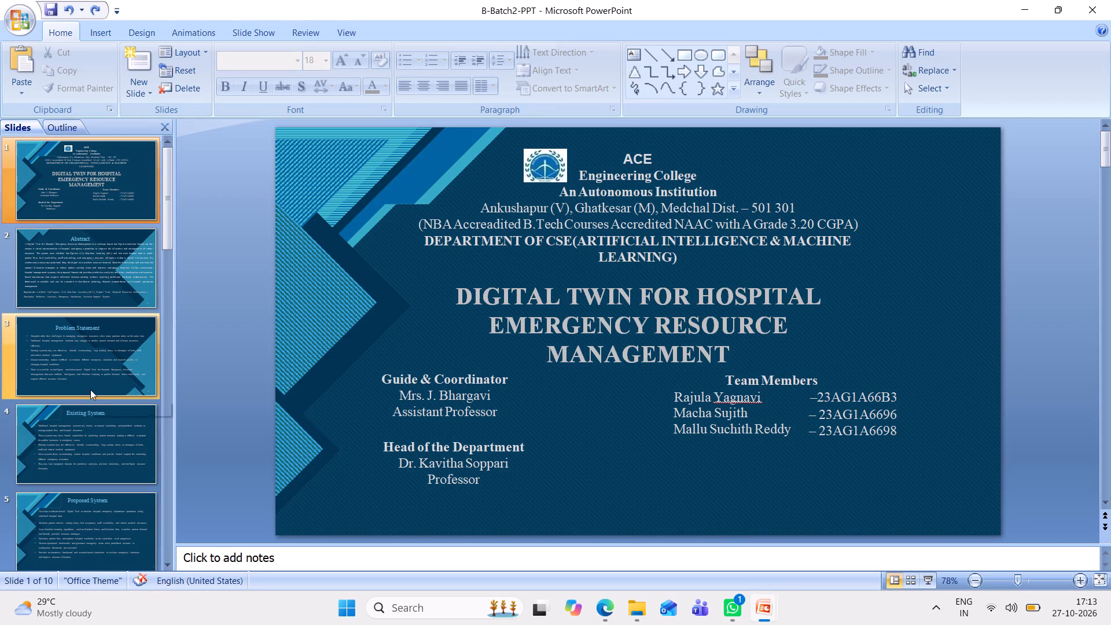
click(76, 440)
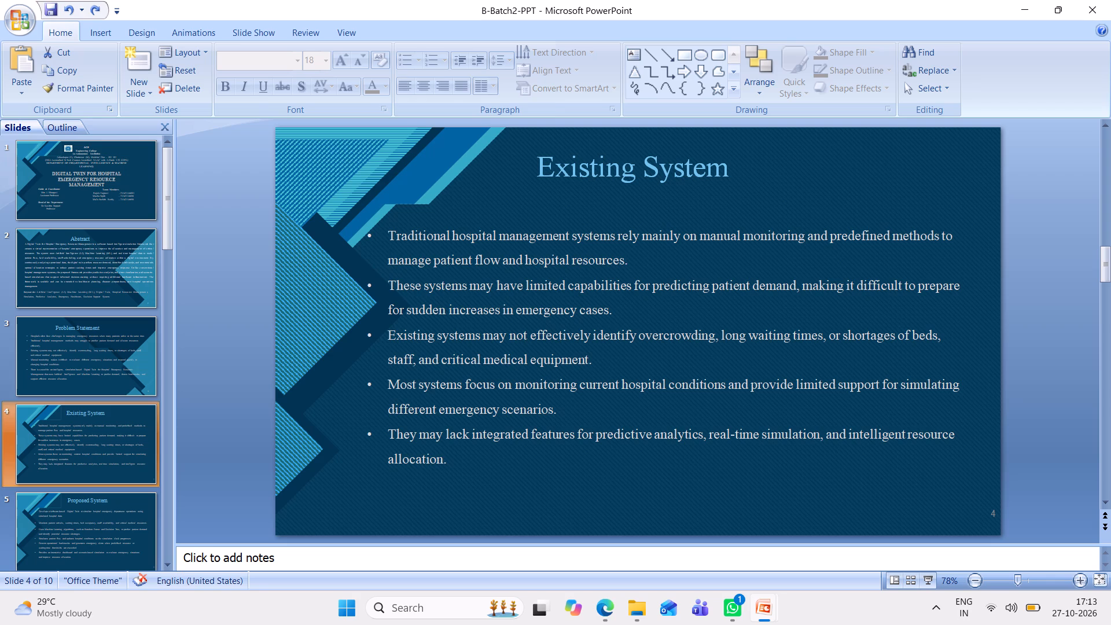
drag(471, 459, 393, 231)
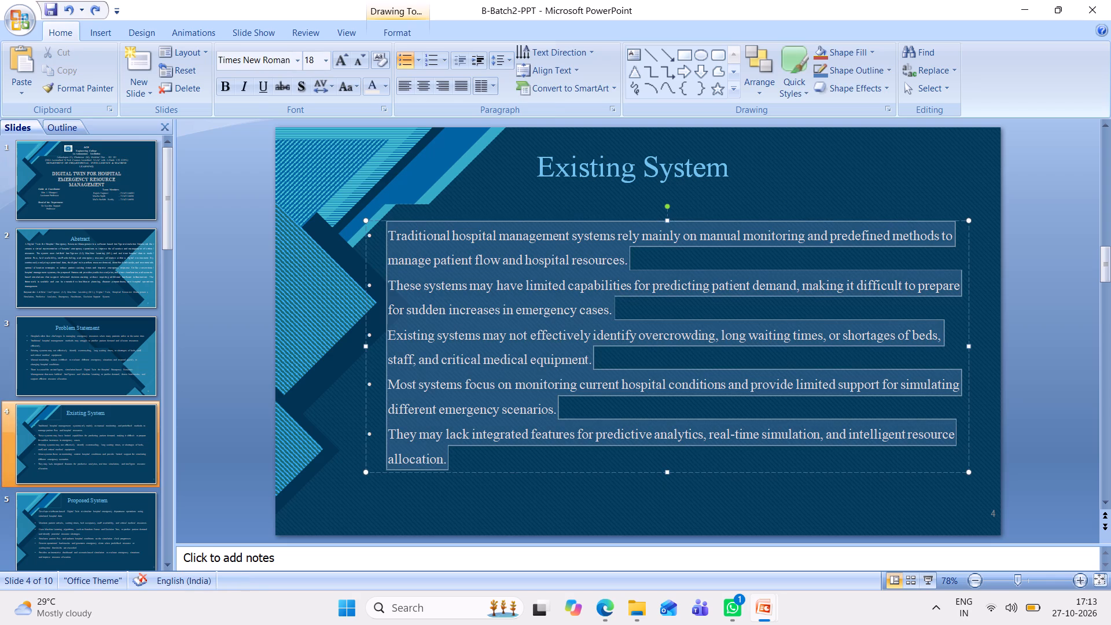
drag(393, 231, 393, 237)
click(393, 237)
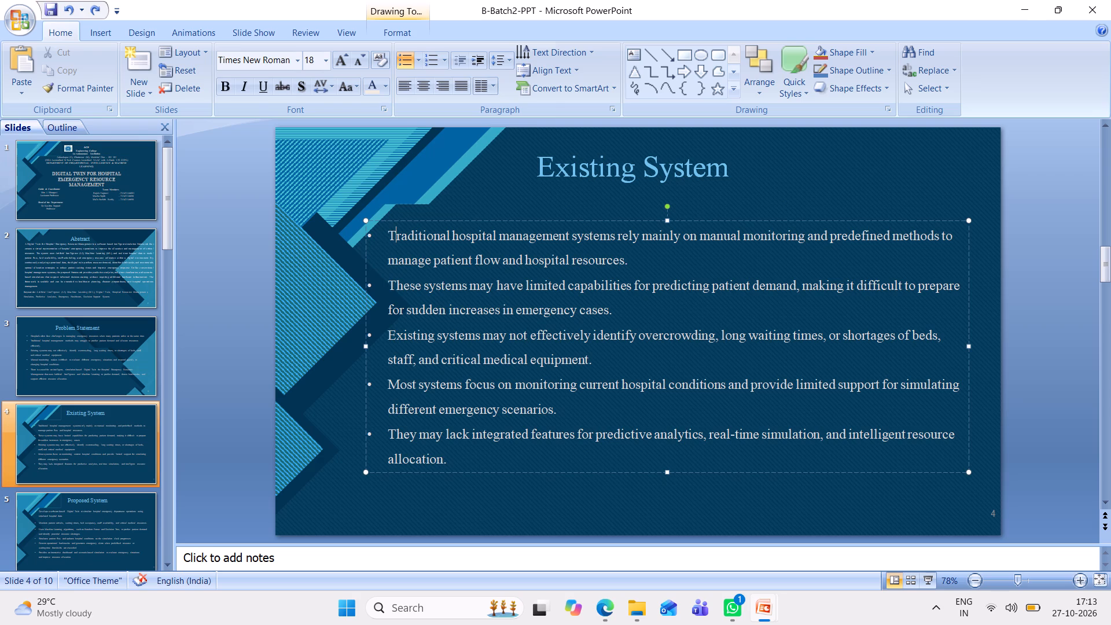
Review the hospital digital twin presentation's title, Abstract, Problem Statement and Existing System slides.
click(27, 358)
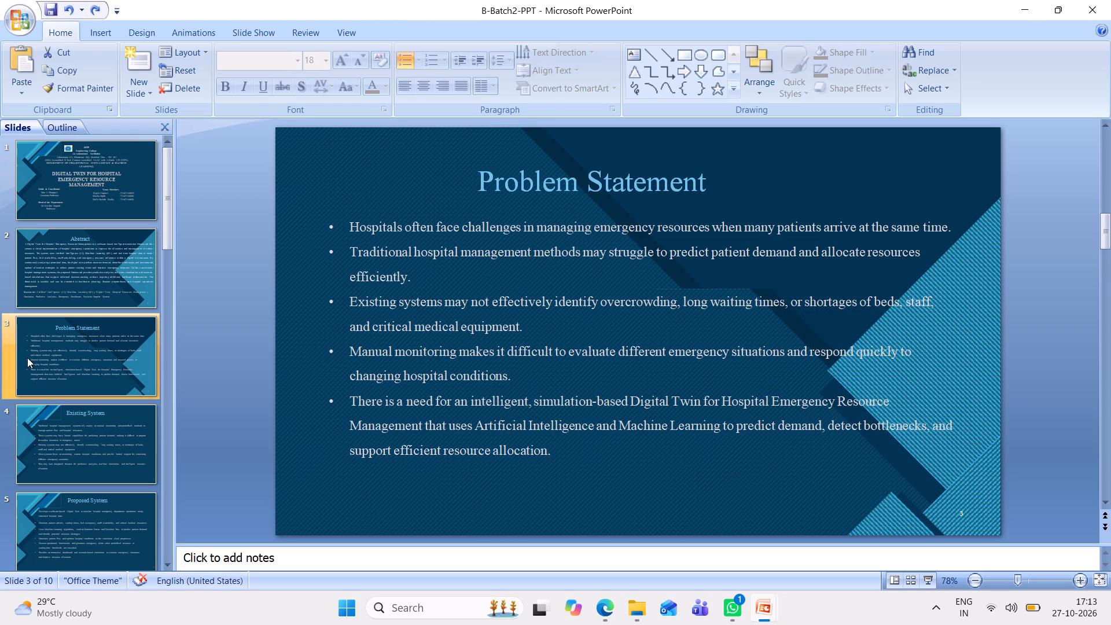
click(50, 288)
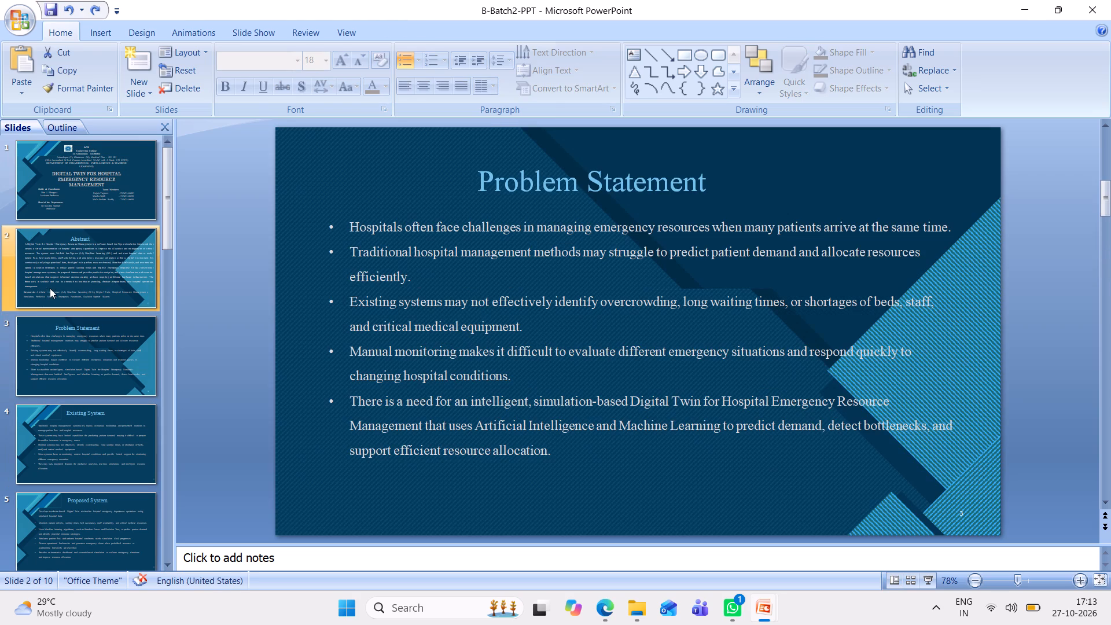
click(108, 170)
click(88, 270)
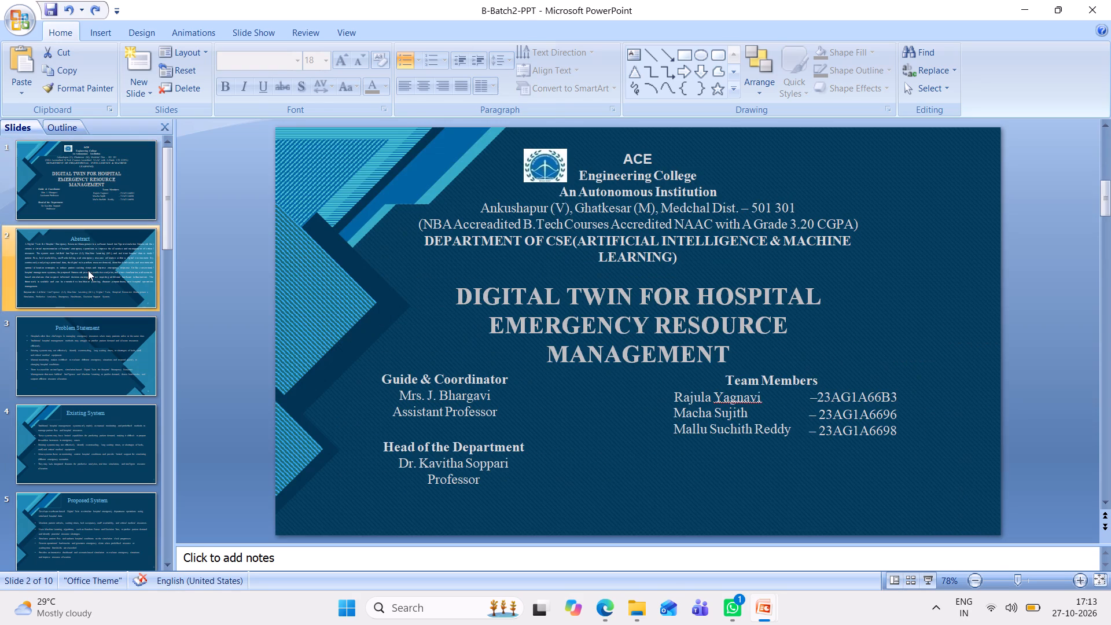
click(85, 355)
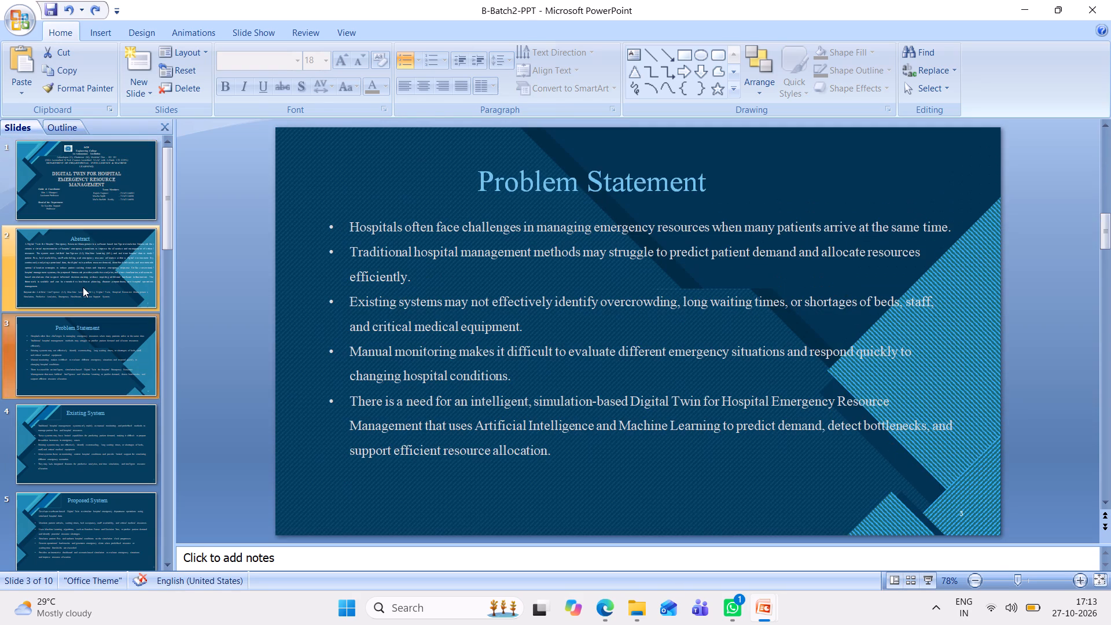
click(83, 287)
click(84, 334)
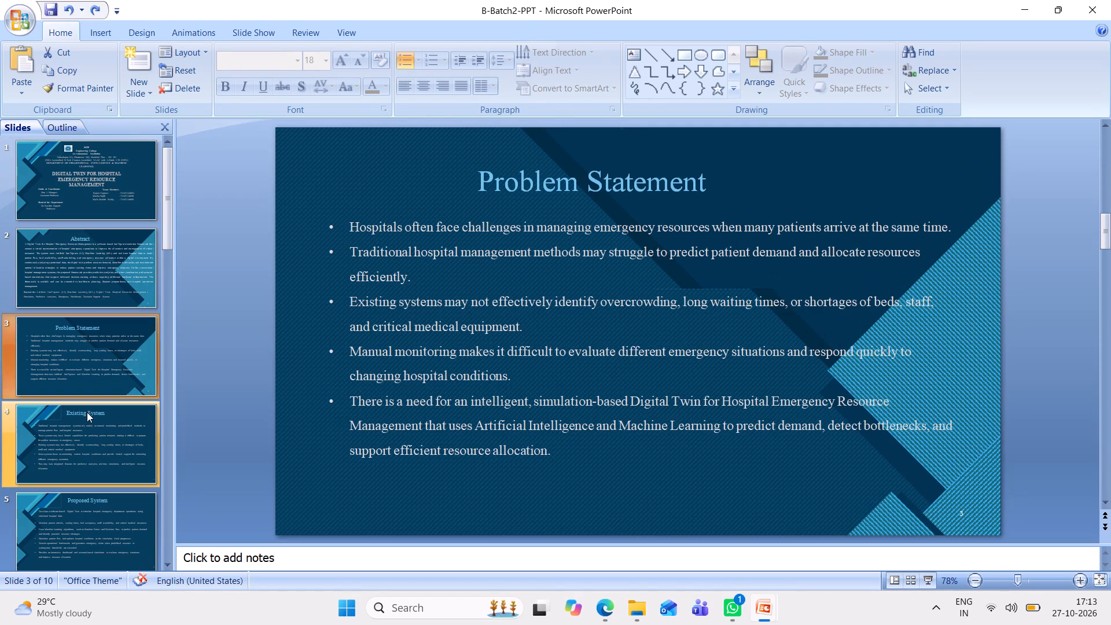
click(87, 412)
Examine the Proposed System and Workflow slides of the hospital digital twin presentation, comparing them with Existing System and the remaining slide thumbnails.
click(87, 492)
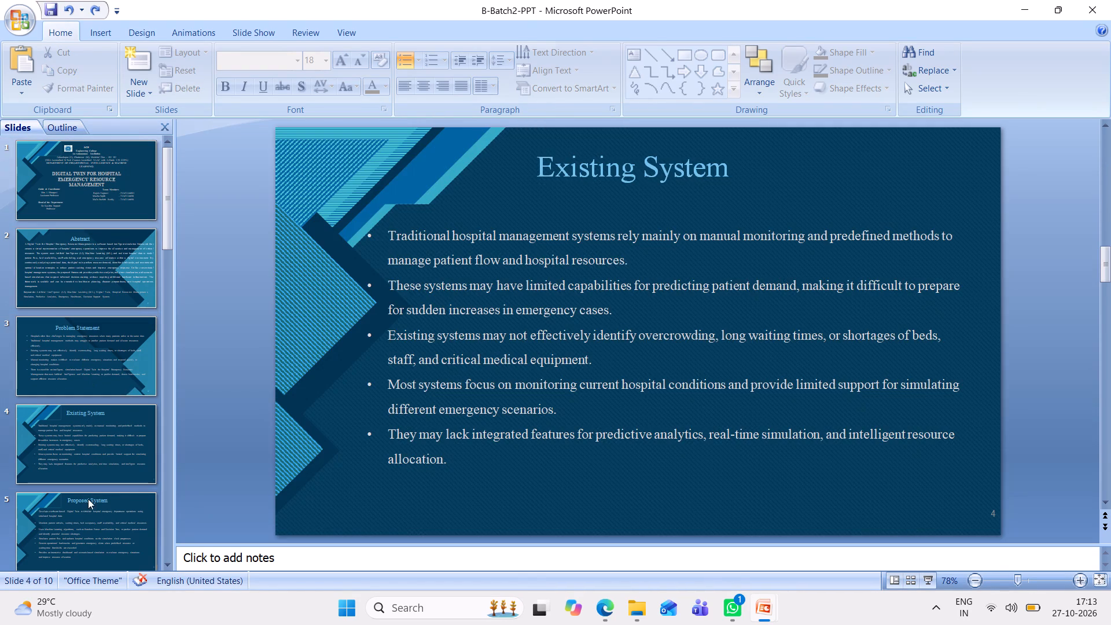
click(98, 525)
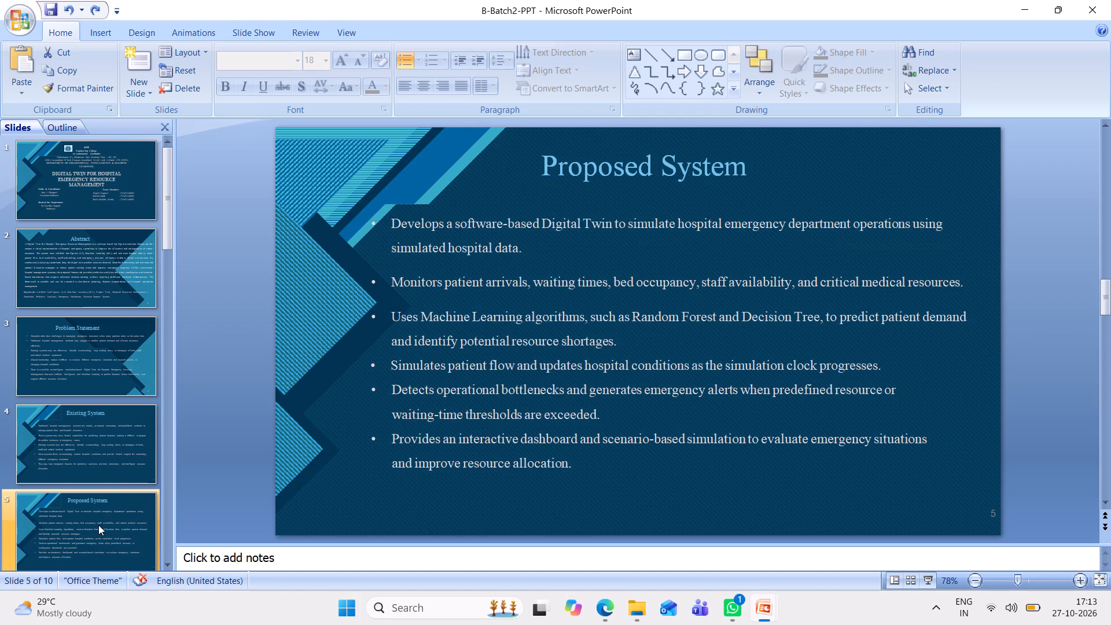
scroll(98, 525, down, 1)
click(103, 330)
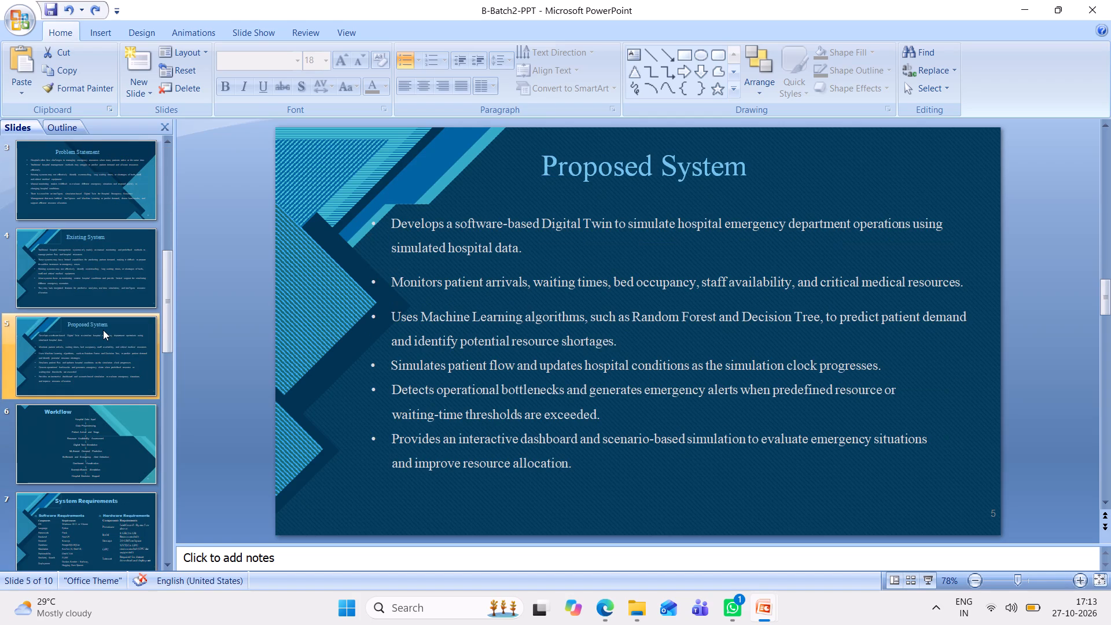
click(89, 273)
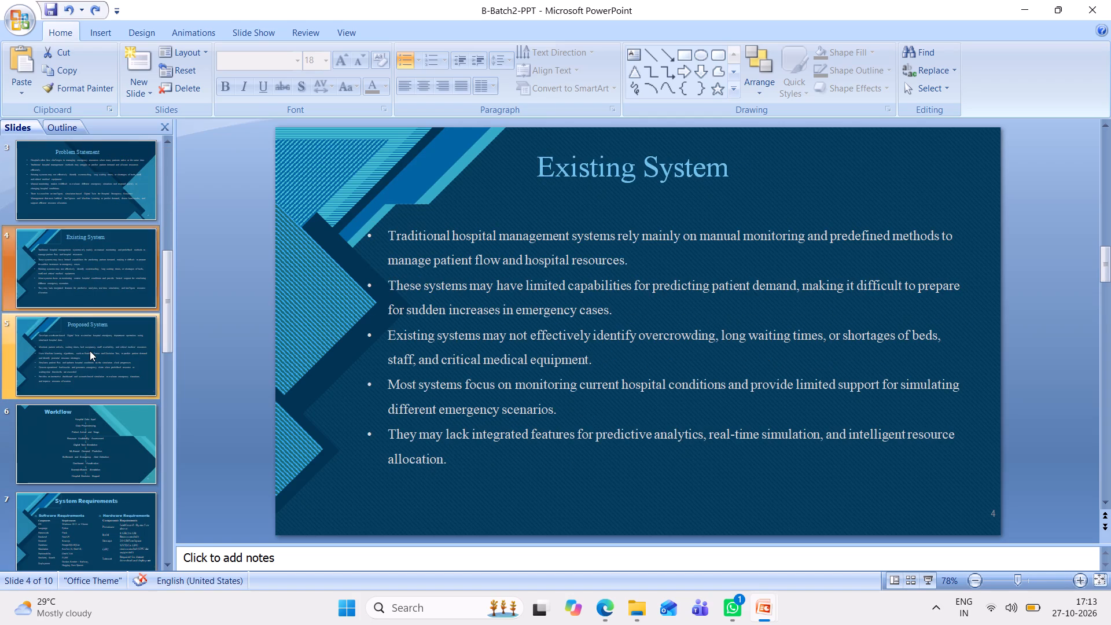
click(90, 351)
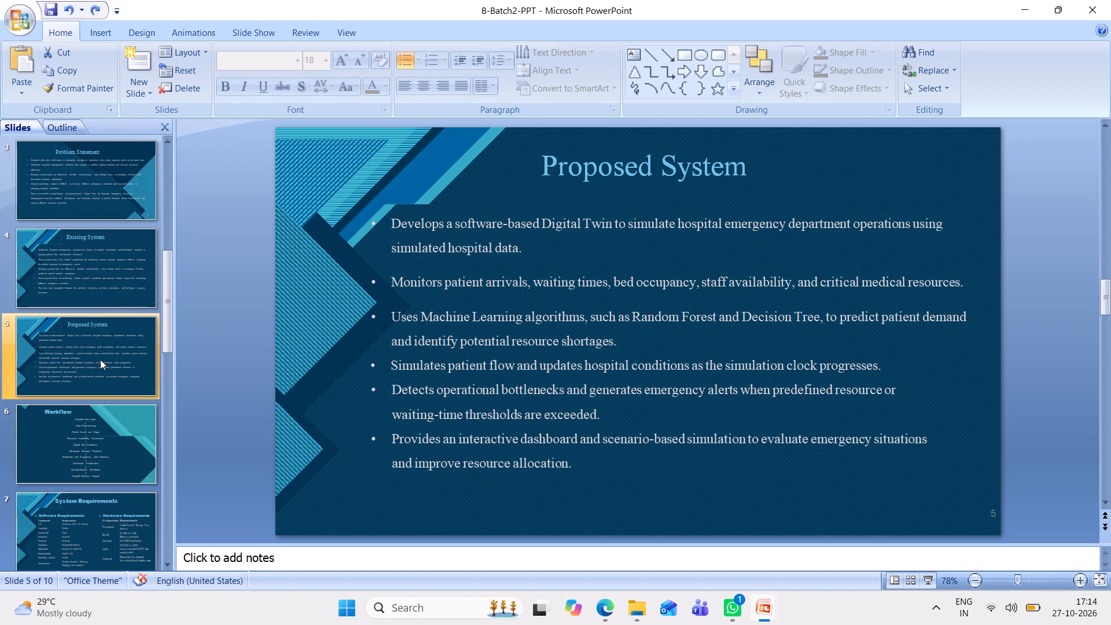
click(106, 429)
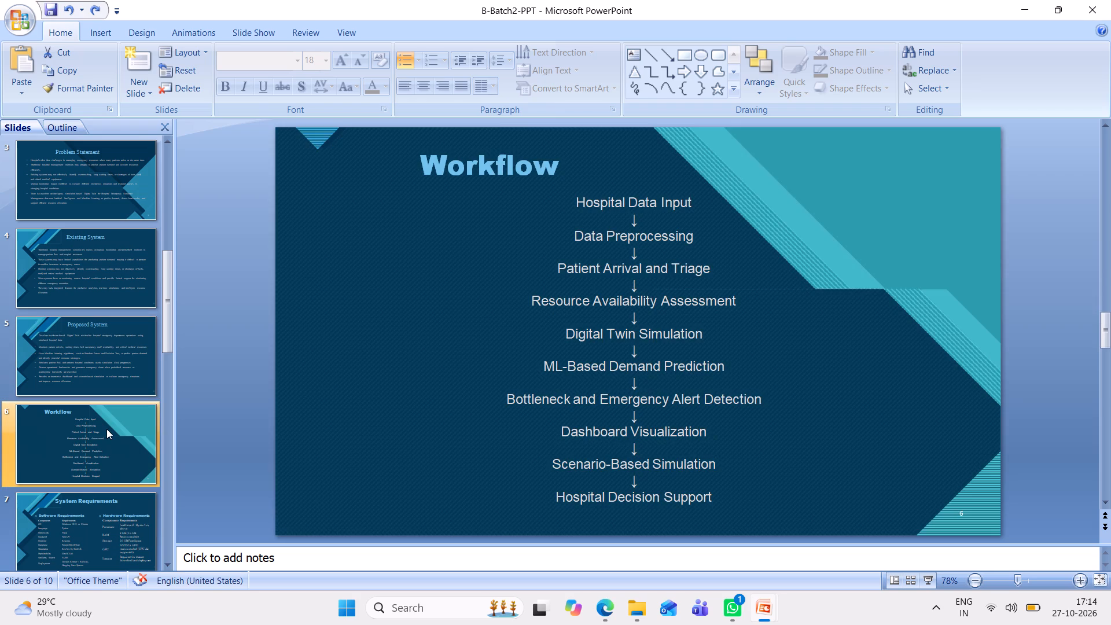
scroll(106, 429, down, 3)
scroll(105, 286, up, 6)
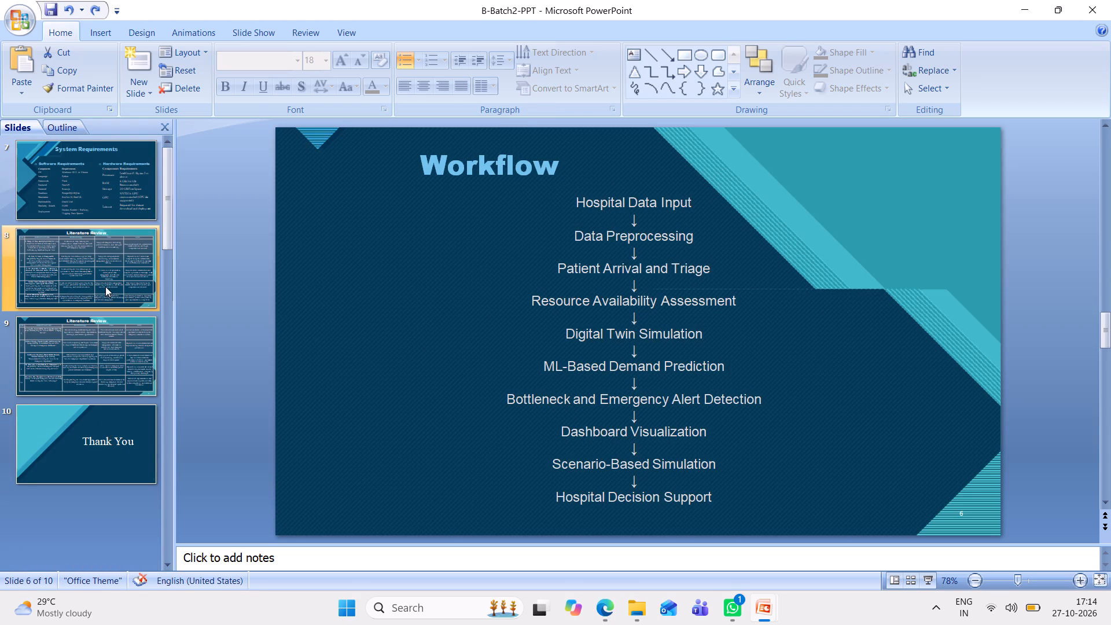
scroll(101, 516, down, 1)
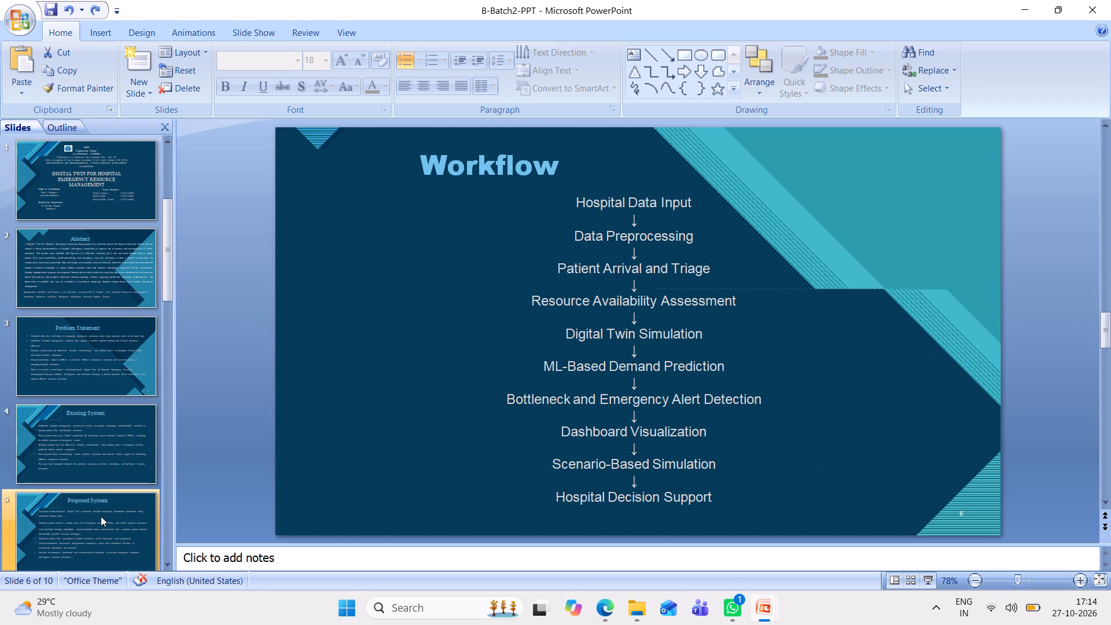
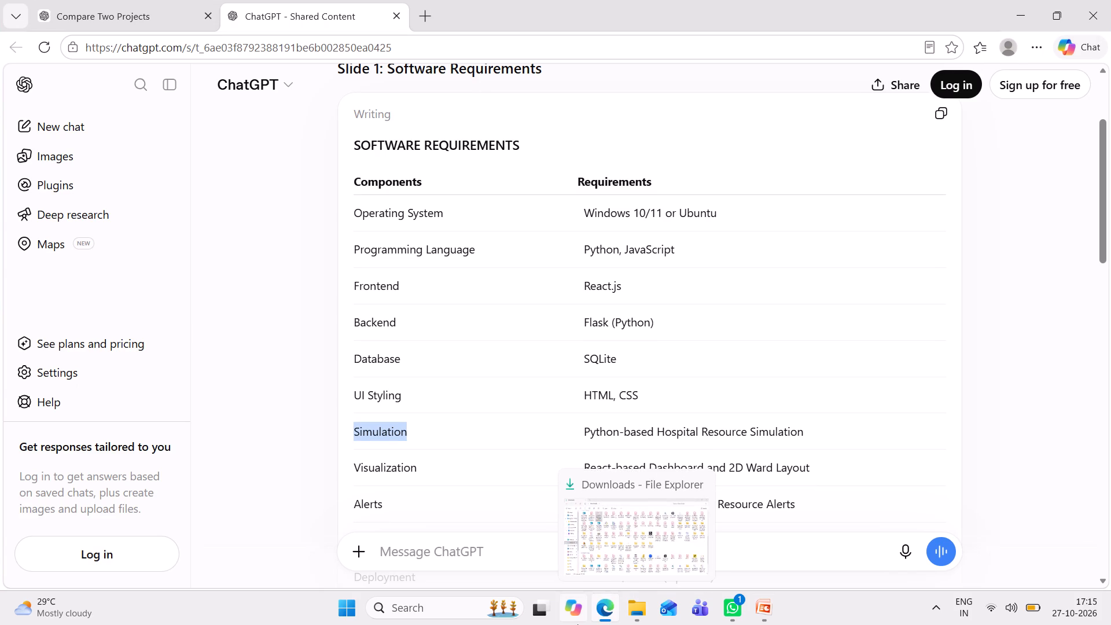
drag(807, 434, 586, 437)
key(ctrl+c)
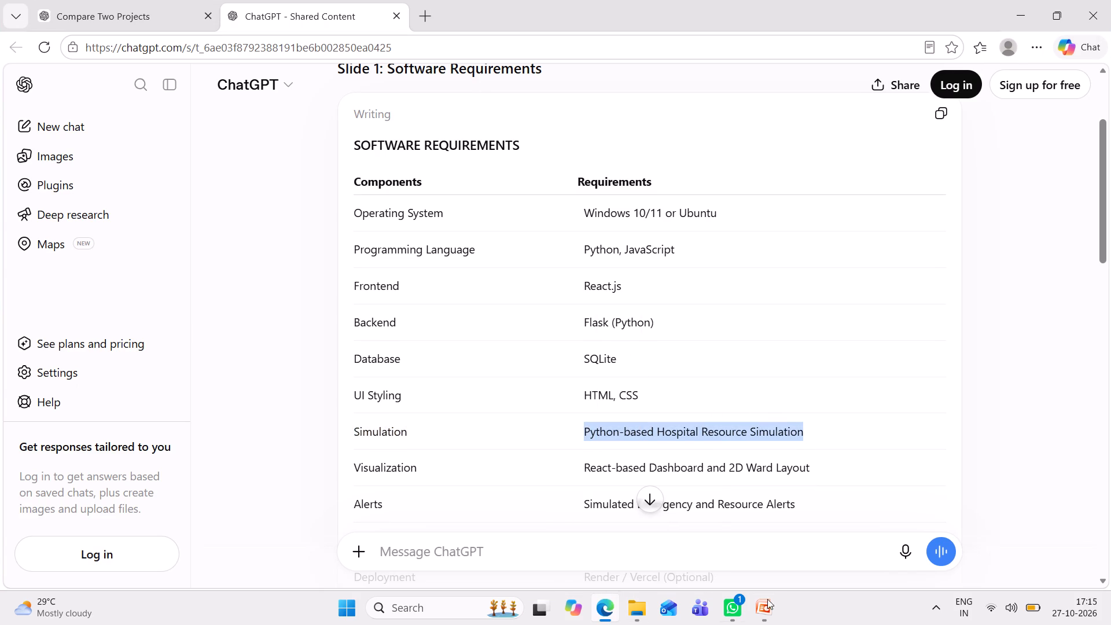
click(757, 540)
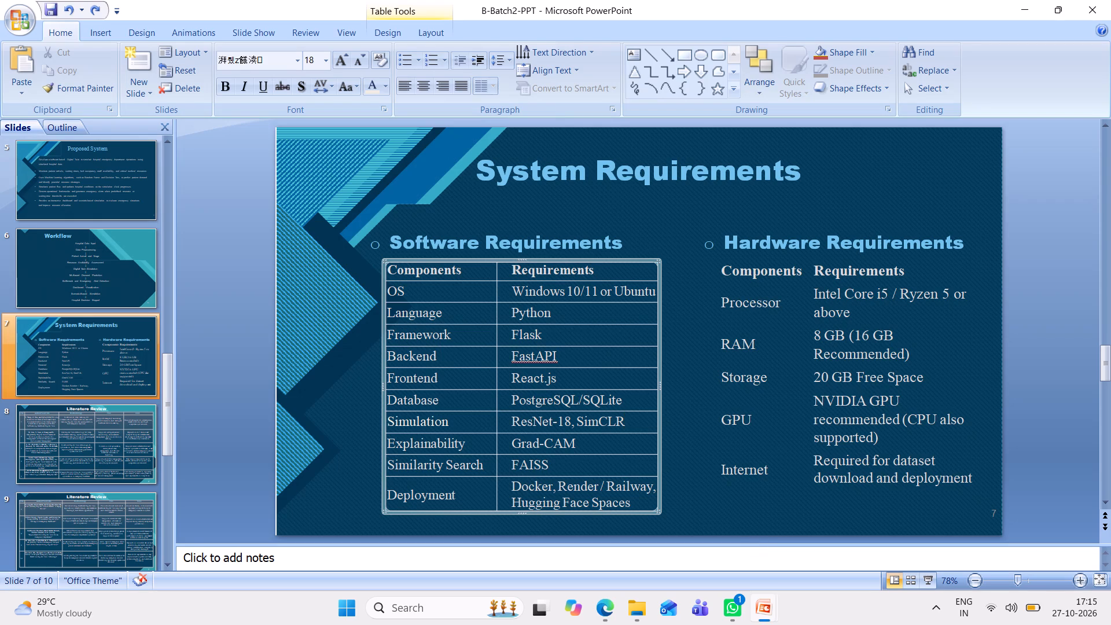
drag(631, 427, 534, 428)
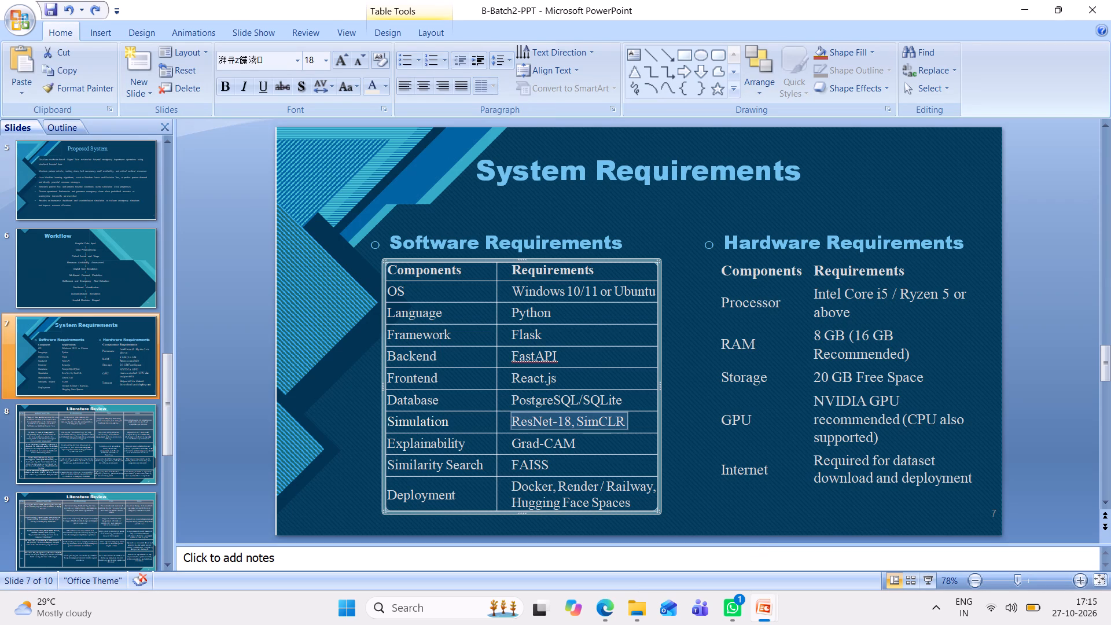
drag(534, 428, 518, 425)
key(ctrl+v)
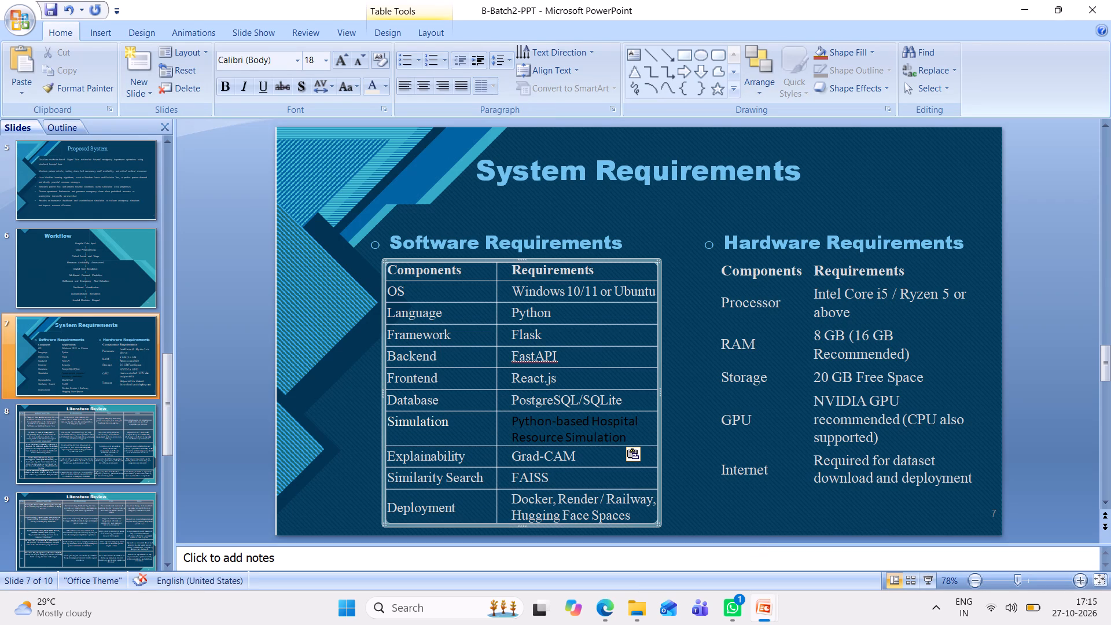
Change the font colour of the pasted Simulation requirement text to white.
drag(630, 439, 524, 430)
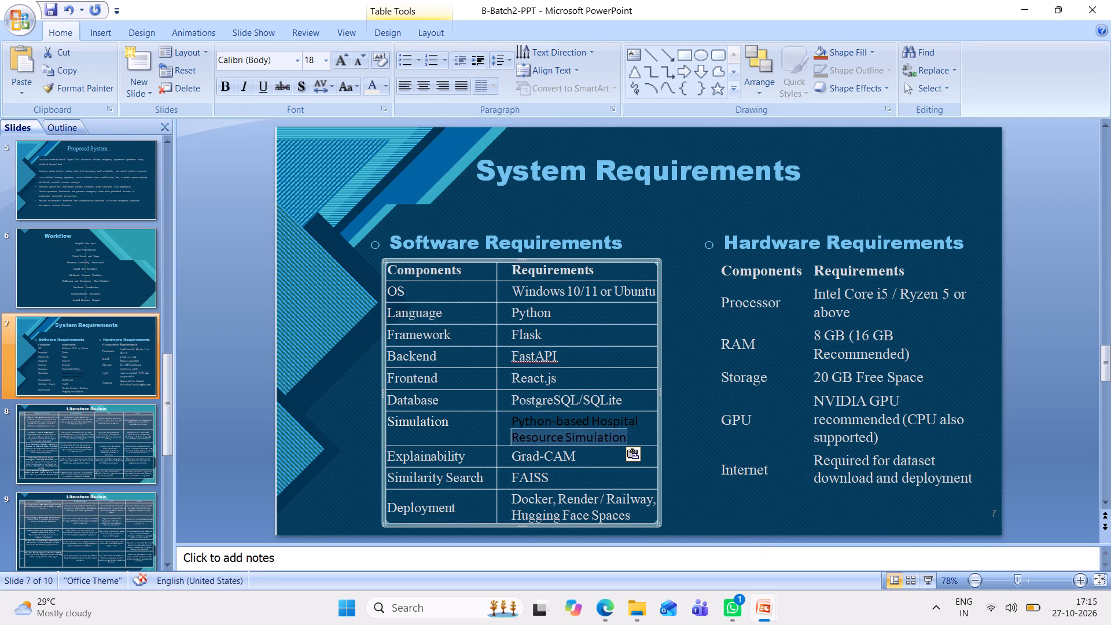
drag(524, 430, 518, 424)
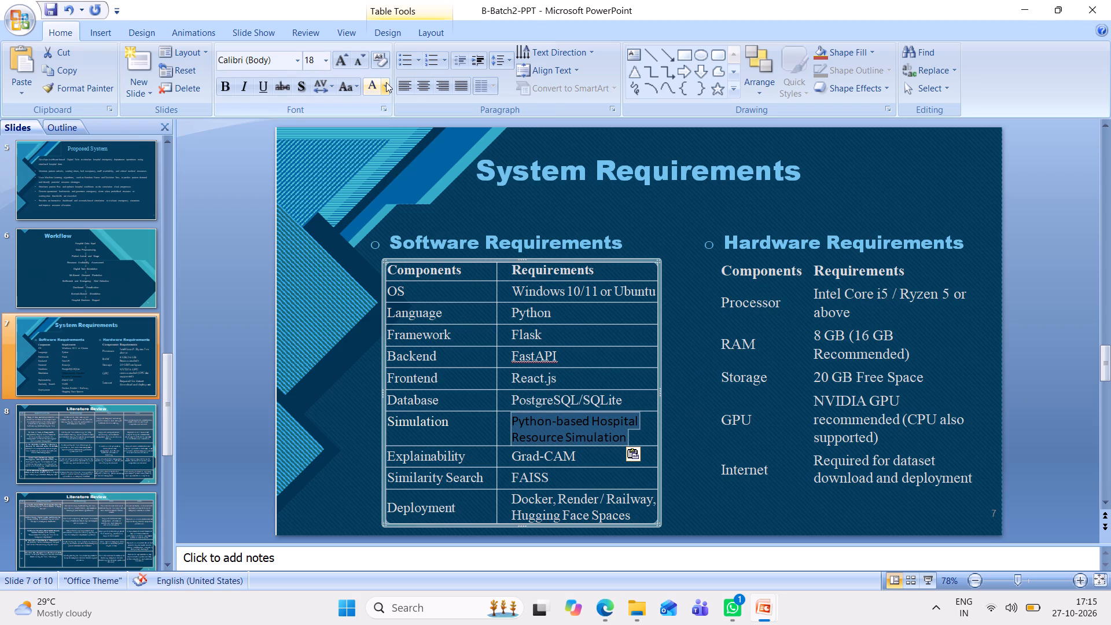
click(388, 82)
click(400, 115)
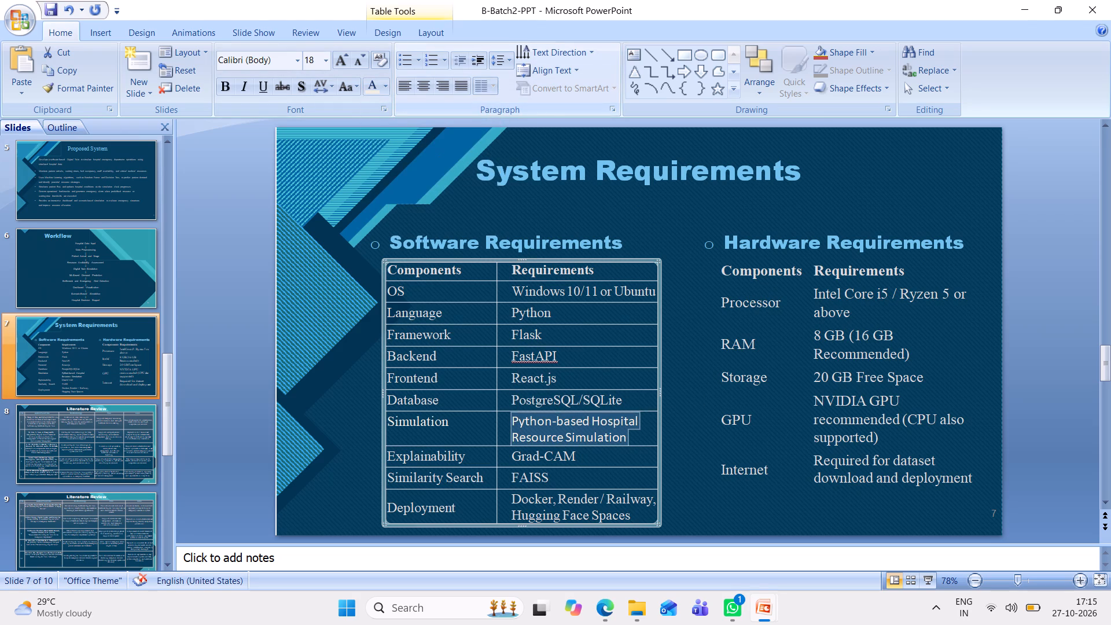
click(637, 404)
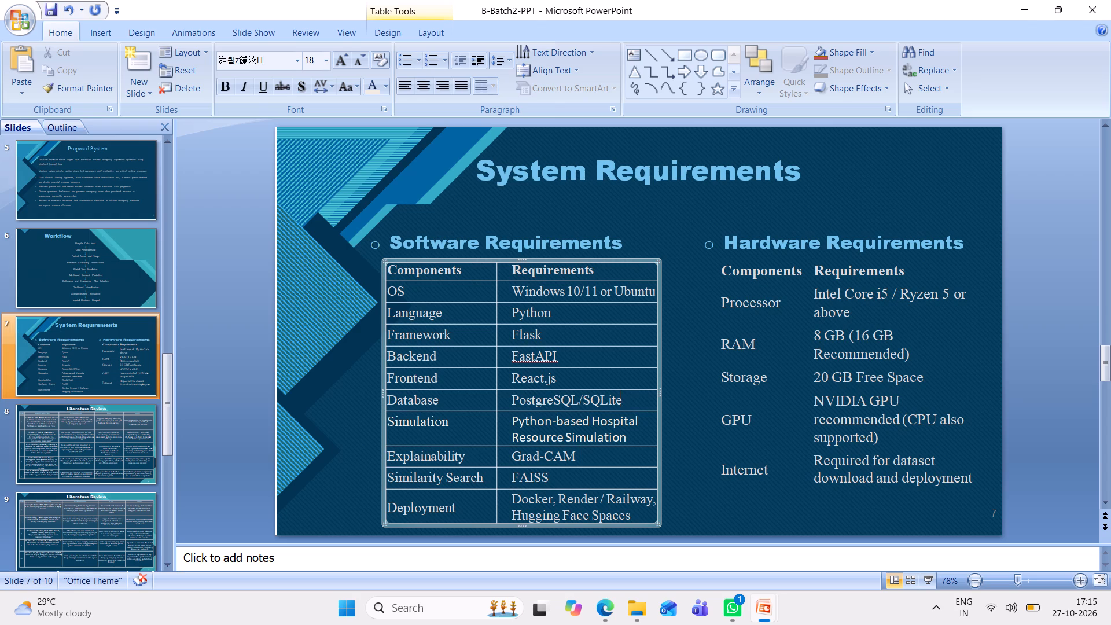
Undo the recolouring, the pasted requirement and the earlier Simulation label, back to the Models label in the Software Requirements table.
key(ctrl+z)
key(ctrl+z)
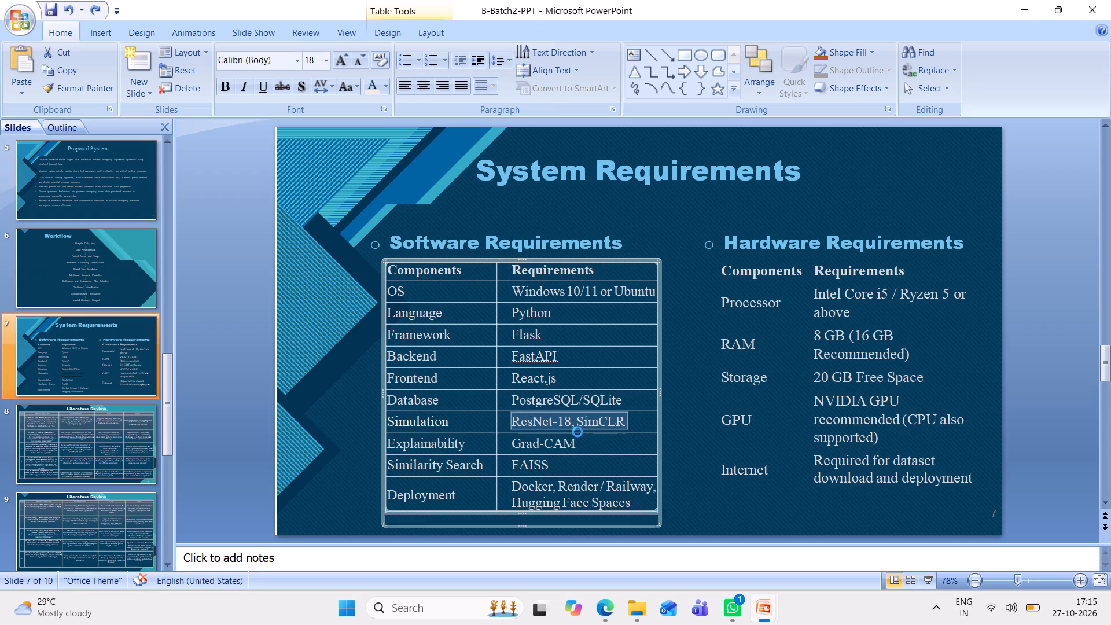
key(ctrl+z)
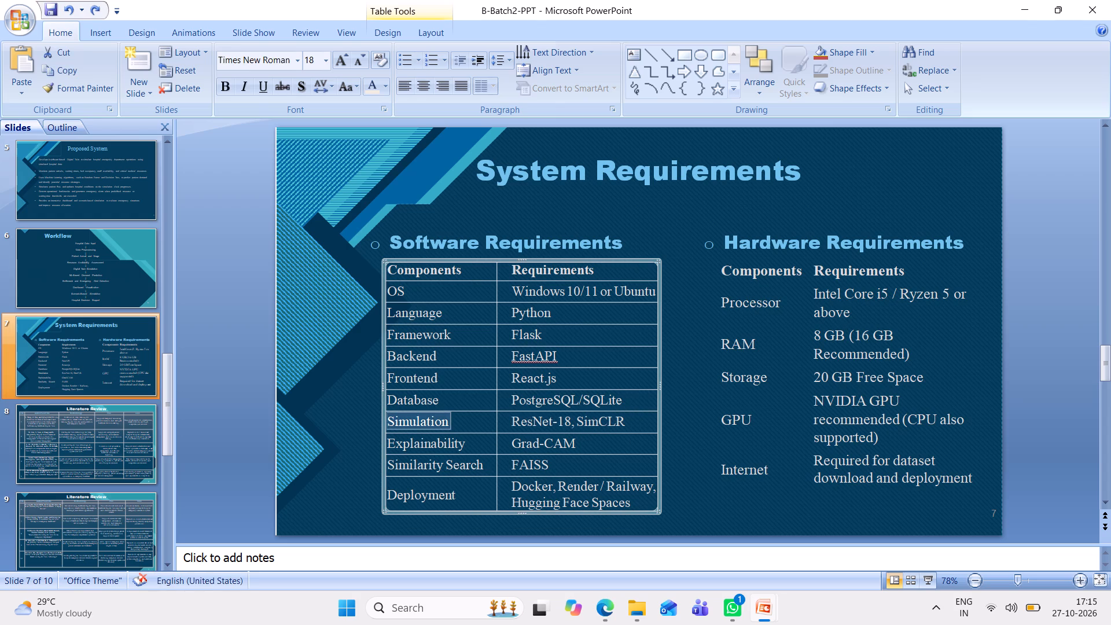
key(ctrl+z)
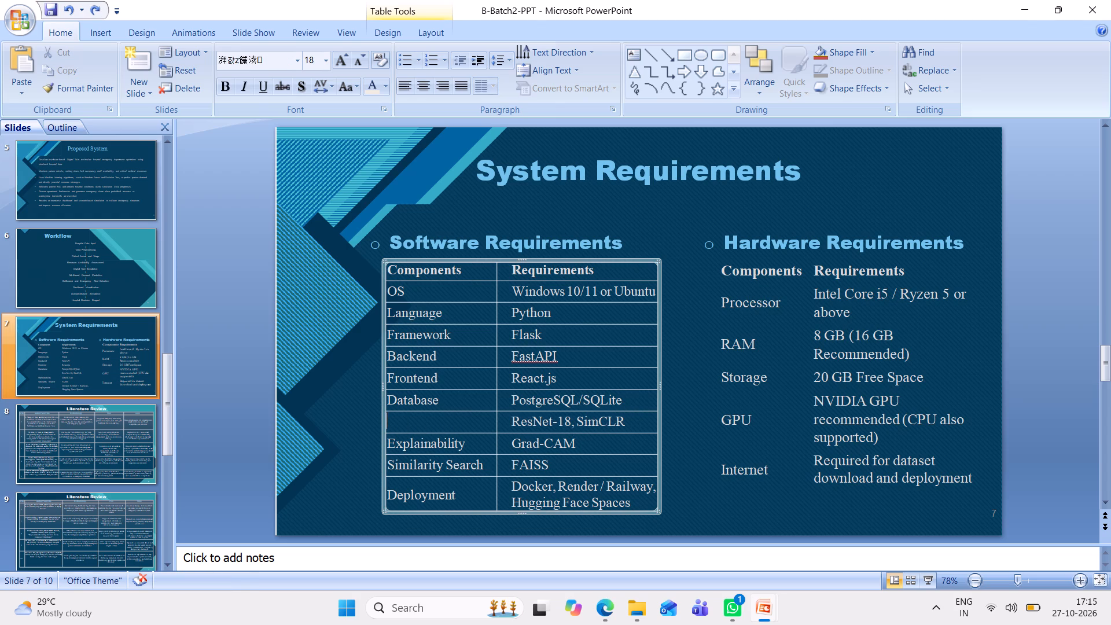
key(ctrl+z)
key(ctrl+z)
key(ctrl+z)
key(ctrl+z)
Rename the Models component in the Software Requirements table as "Simulation", keeping the table's existing font.
key(Right)
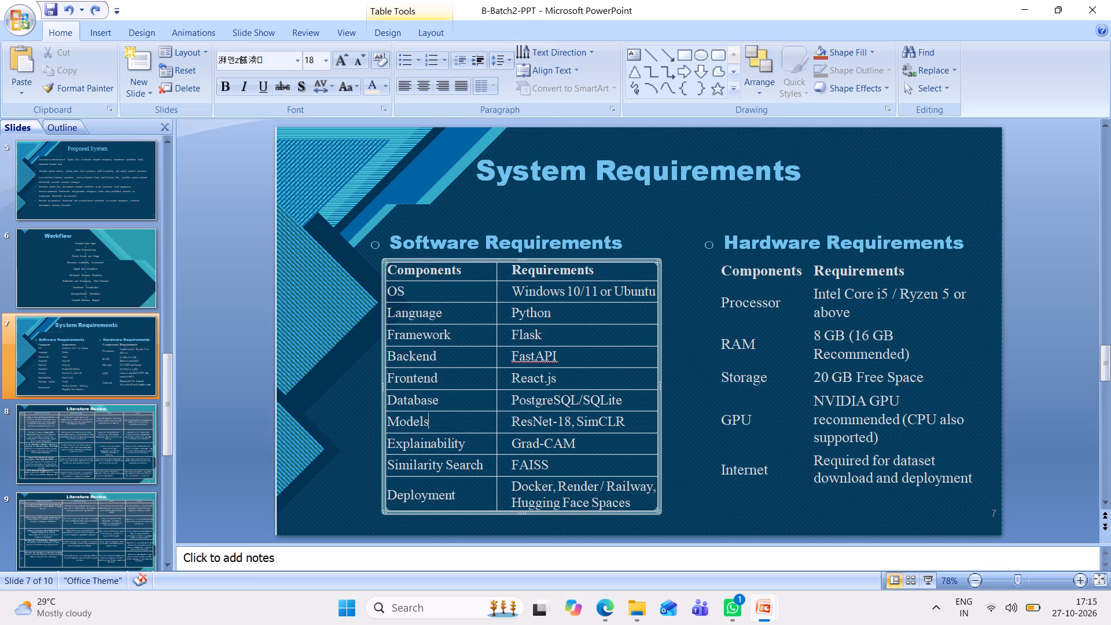
key(space)
text(Simulation)
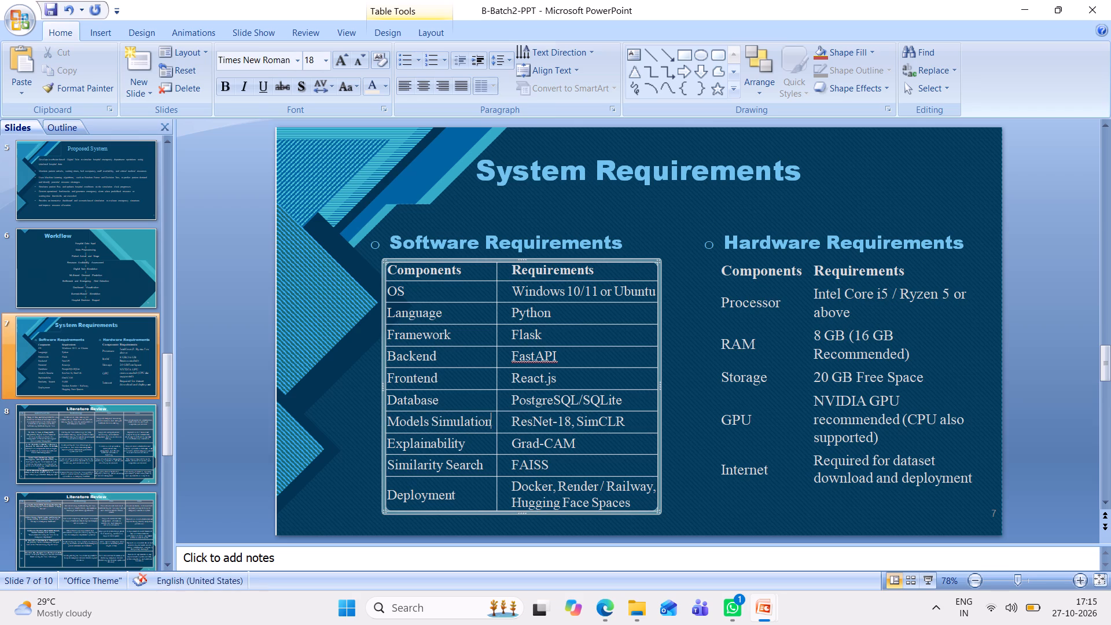
key(Left)
key(Left)
key(Left)
key(Left)
key(Left)
key(Left)
key(Left)
key(Left)
key(Left)
key(Left)
key(Left)
key(BackSpace)
key(BackSpace)
key(BackSpace)
key(BackSpace)
key(BackSpace)
key(BackSpace)
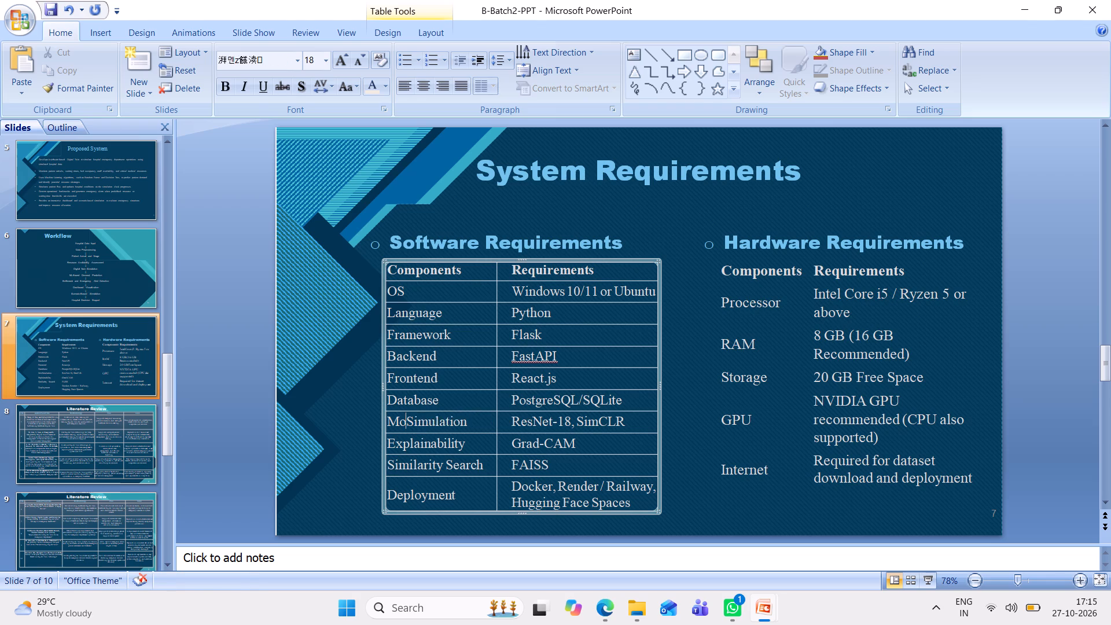
key(BackSpace)
Replace "ResNet-18, SimCLR" in the Simulation row with "Python-based Hospital Resource Simulation", keeping the table's existing font.
key(Right)
key(Right)
key(Right)
key(Right)
key(Right)
key(Right)
key(Right)
key(Right)
key(Right)
key(Right)
key(Right)
key(Right)
key(Right)
key(Right)
key(Right)
key(Right)
key(Right)
key(Right)
key(Right)
key(Right)
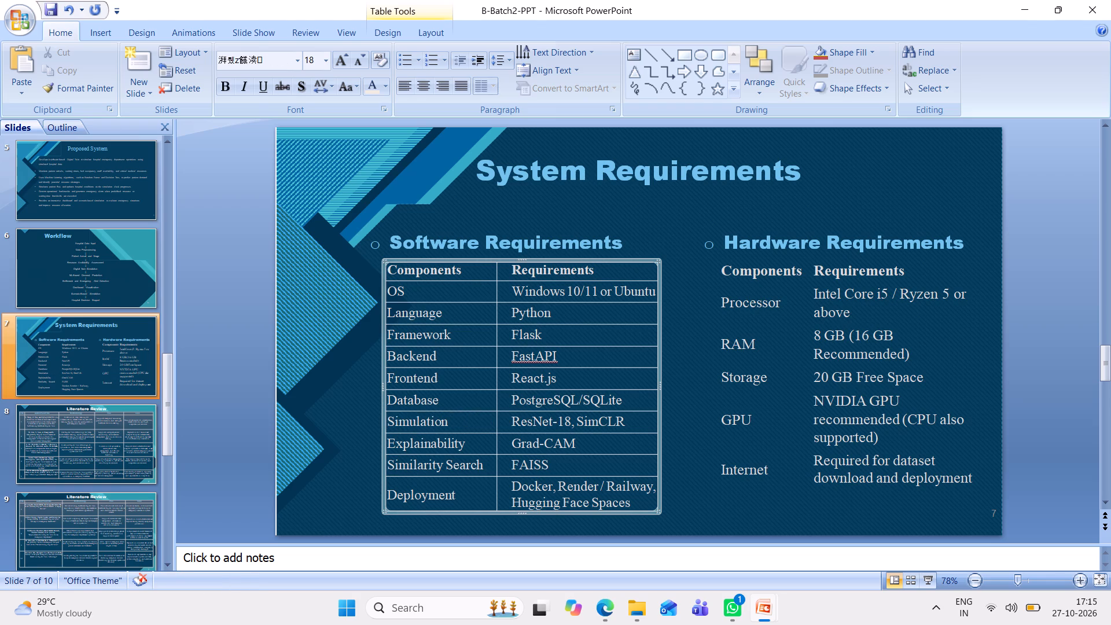
key(Right)
key(Right)
key(Right)
key(Right)
key(Right)
key(Right)
key(Right)
key(Right)
key(Right)
key(Right)
key(Right)
key(Right)
key(Left)
key(Left)
key(BackSpace)
key(BackSpace)
key(BackSpace)
key(BackSpace)
key(BackSpace)
key(BackSpace)
key(BackSpace)
key(BackSpace)
key(BackSpace)
key(BackSpace)
key(BackSpace)
key(BackSpace)
key(BackSpace)
key(BackSpace)
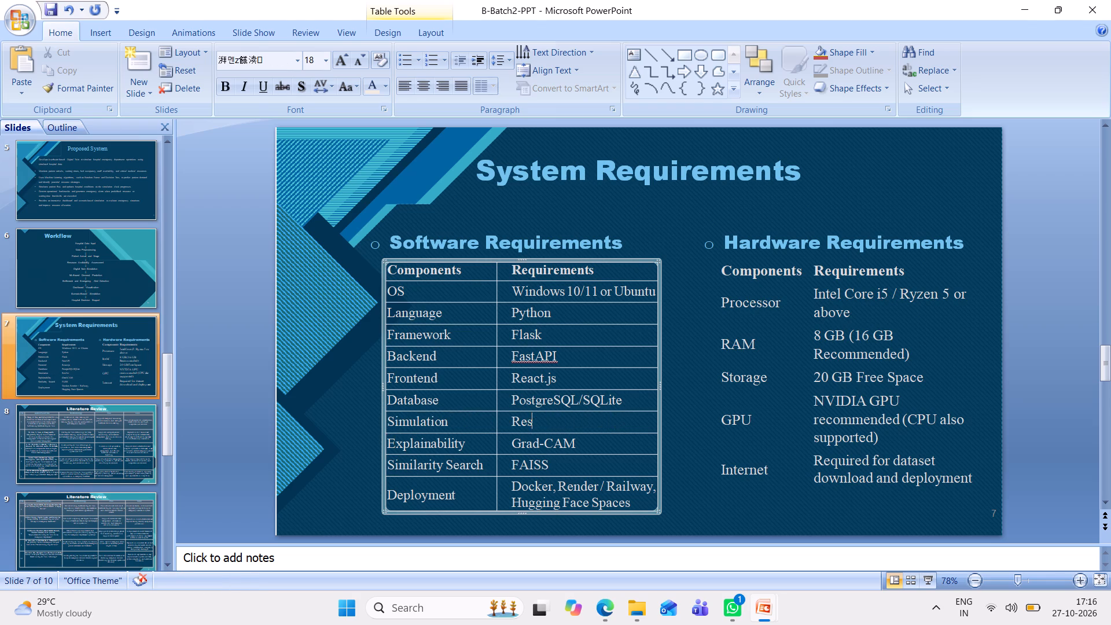
key(BackSpace)
key(BackSpace)
key(BackSpace)
text(Python)
key(space)
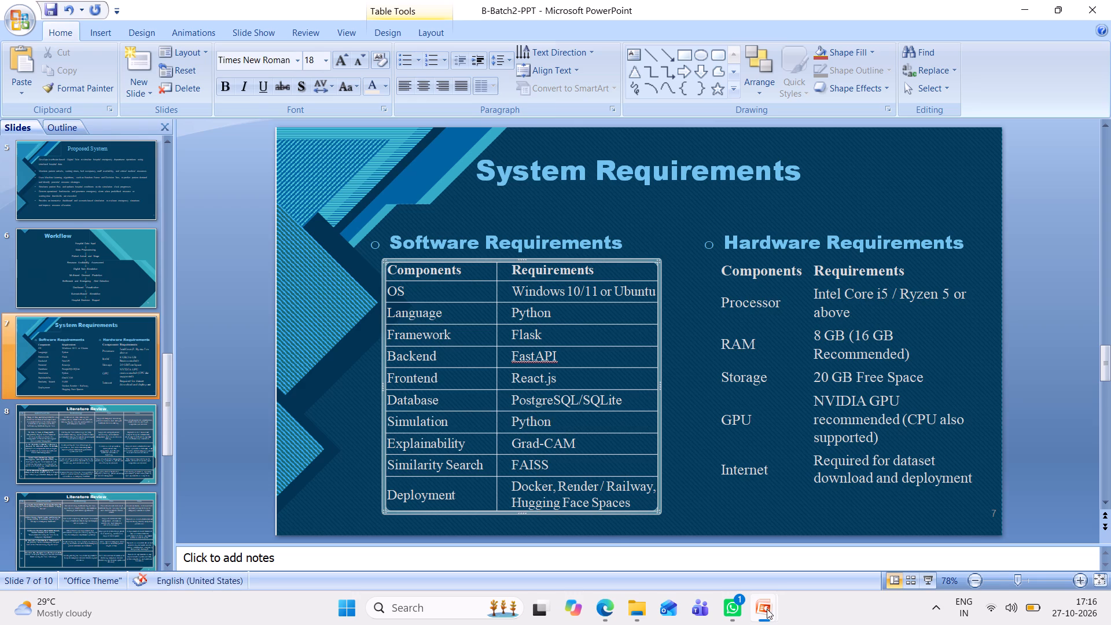
click(775, 556)
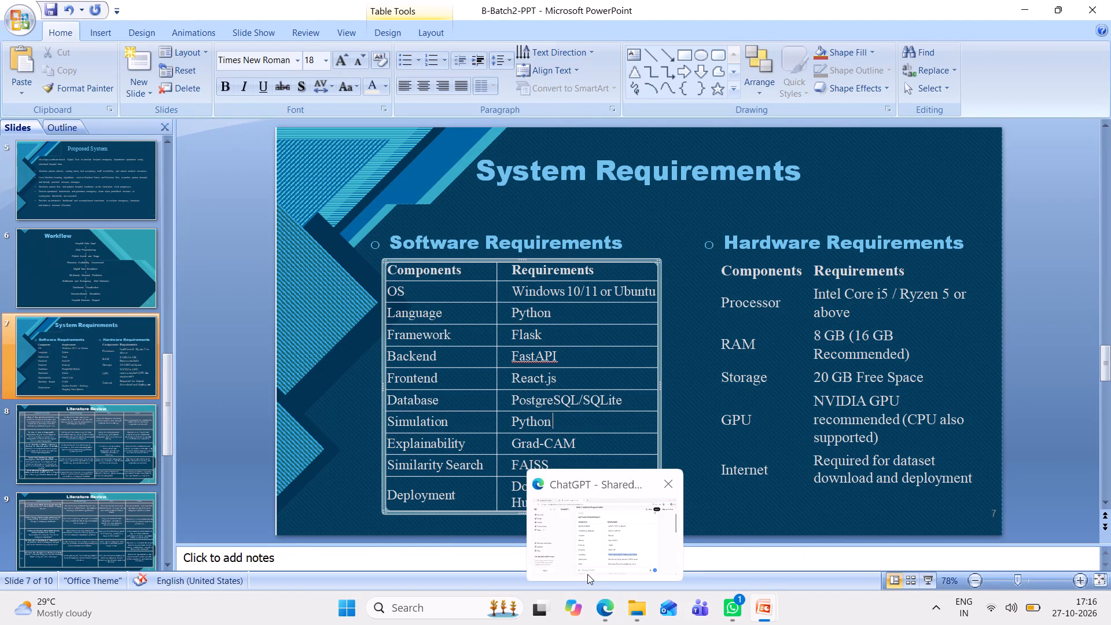
key(BackSpace)
text(-based)
key(space)
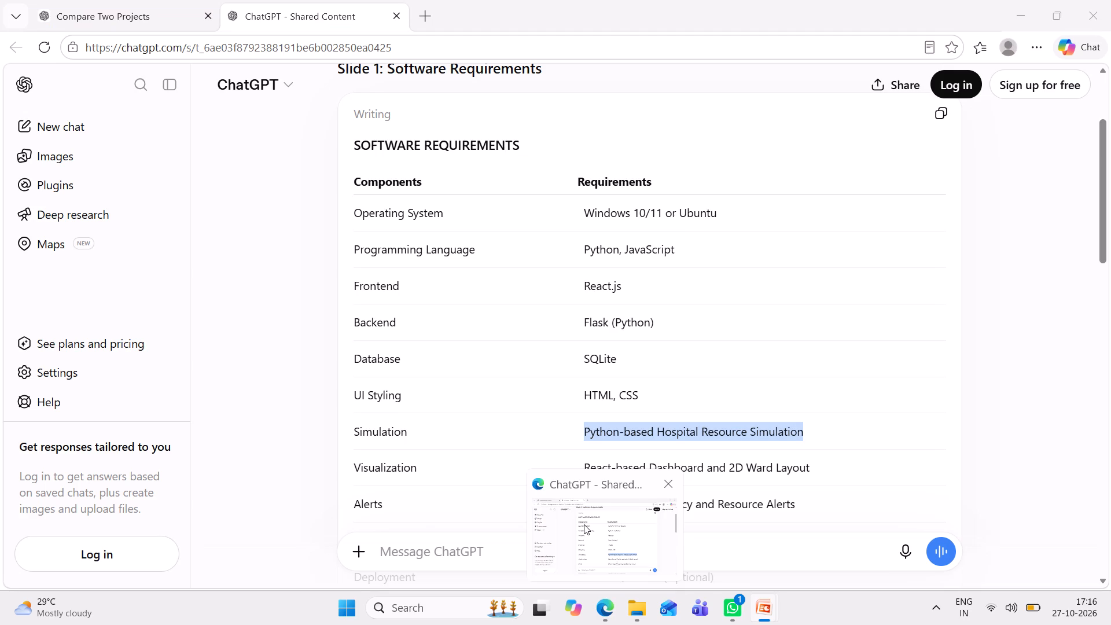
text(Hosp)
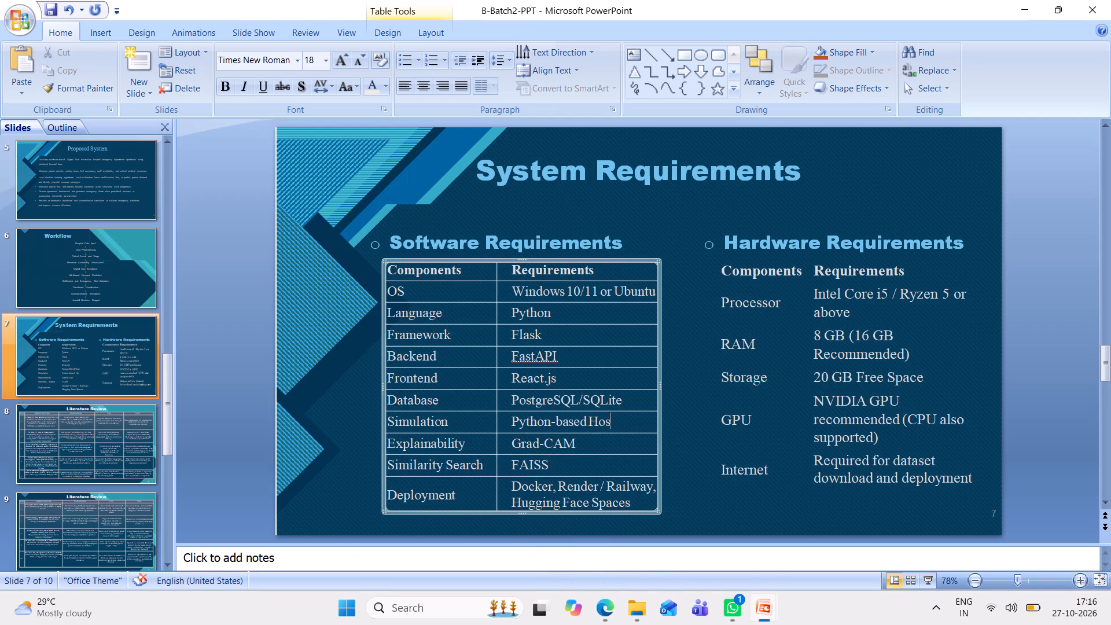
text(ital)
key(space)
text(Resource)
key(space)
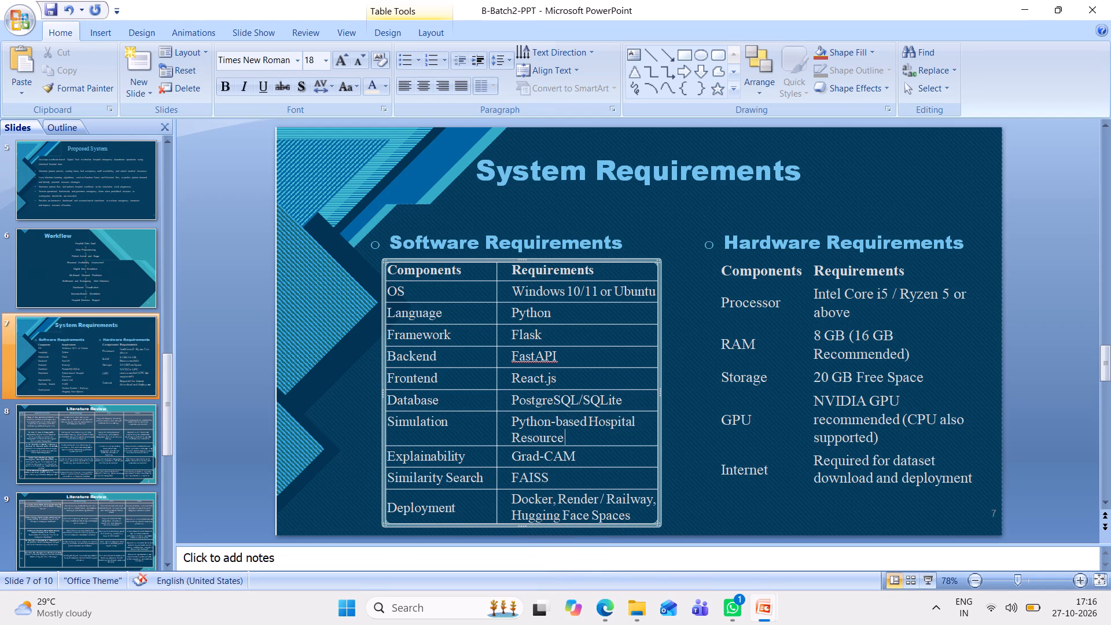
text(Simulation)
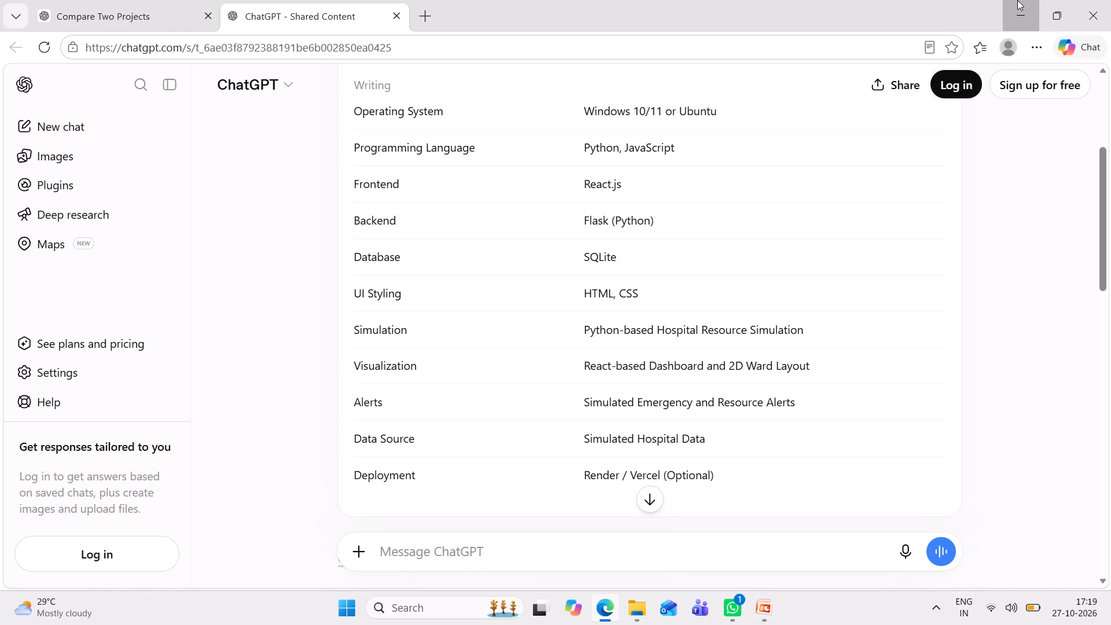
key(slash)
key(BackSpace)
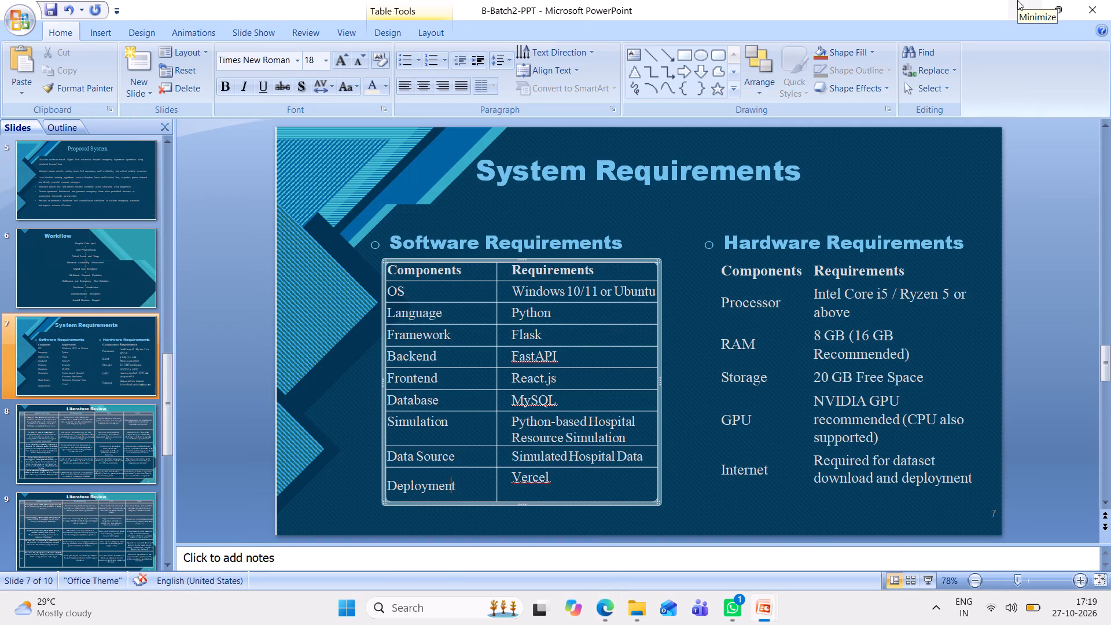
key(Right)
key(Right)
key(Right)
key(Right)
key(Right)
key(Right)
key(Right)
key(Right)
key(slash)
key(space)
text(Render)
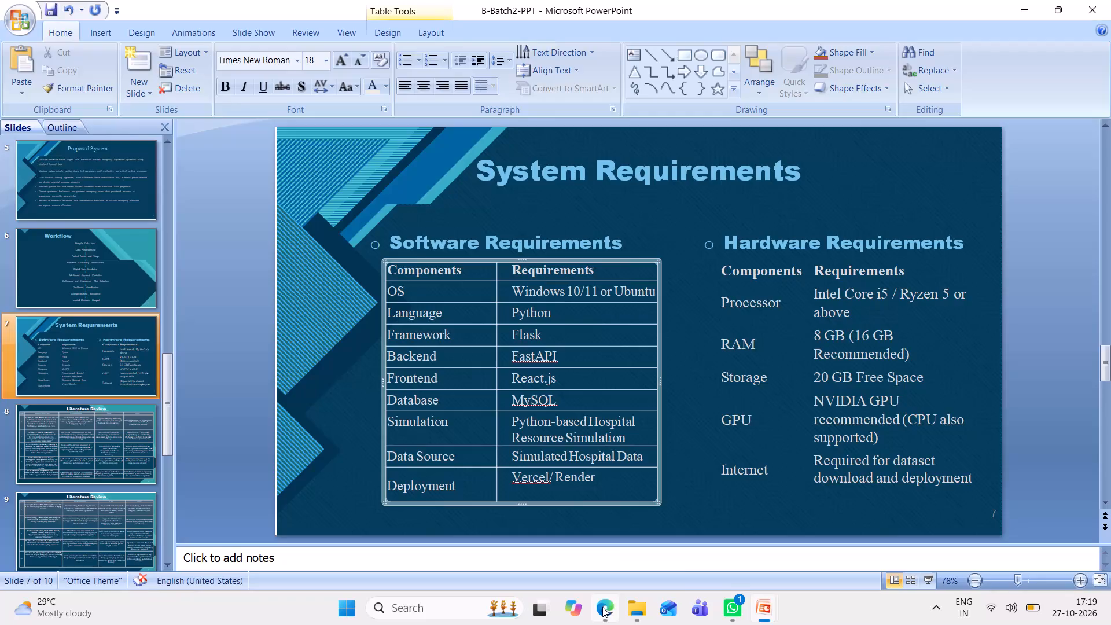
Compare the software requirements table on the shared ChatGPT page in Edge again and return to the B-Batch2-PPT presentation.
click(557, 509)
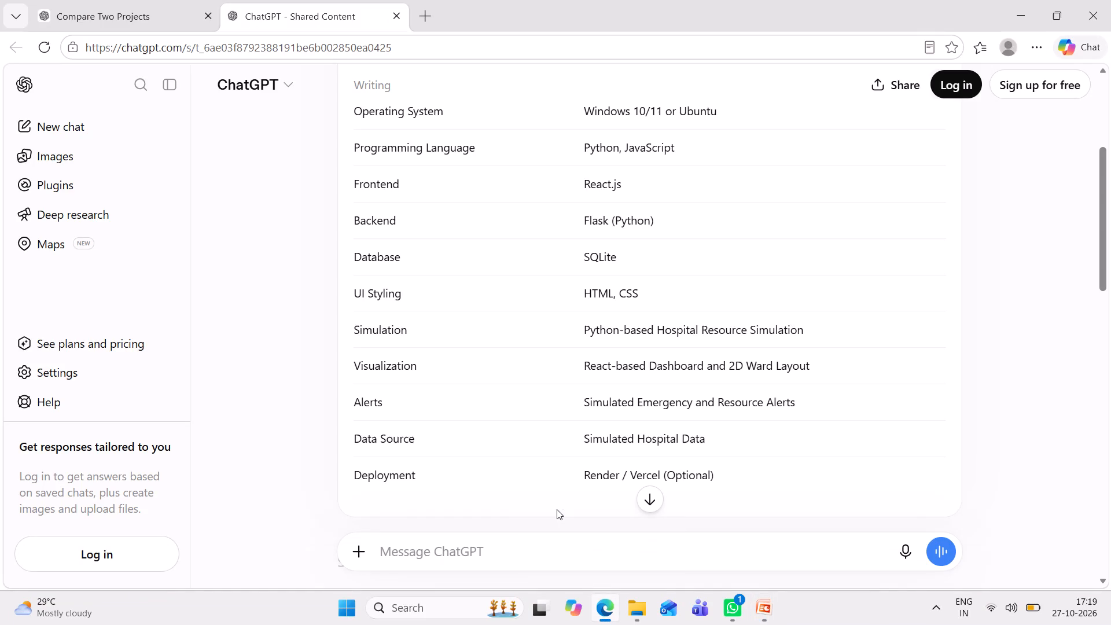
click(1009, 16)
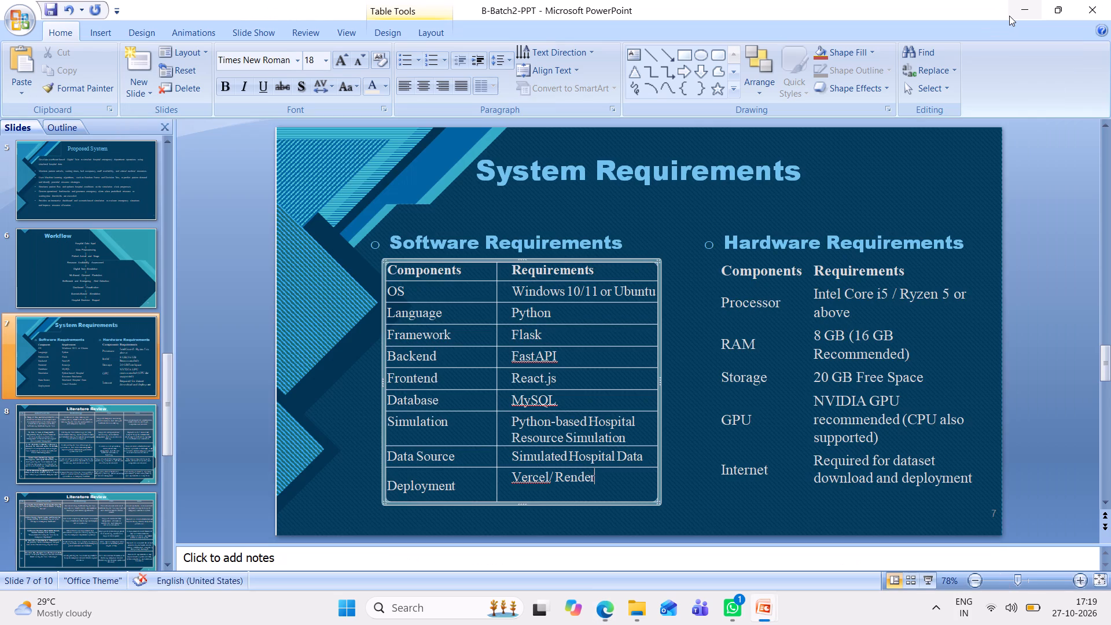
Add a space before the slash in the Deployment requirement so it reads "Vercel / Render".
key(Left)
key(Left)
key(Left)
key(Left)
key(Left)
key(Left)
key(Left)
key(Left)
key(Left)
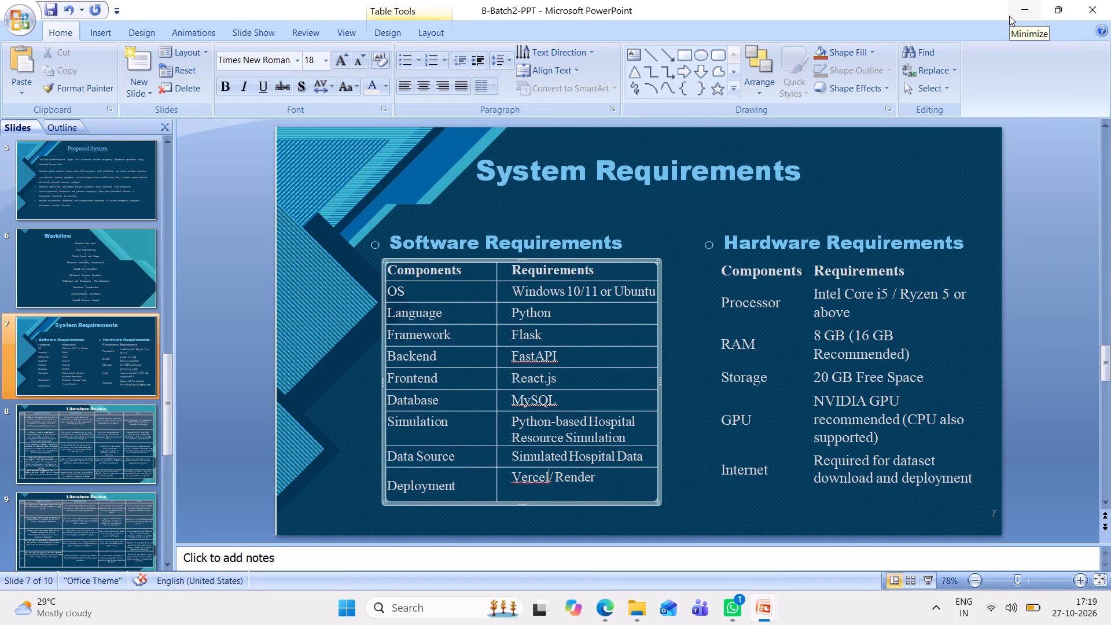
key(space)
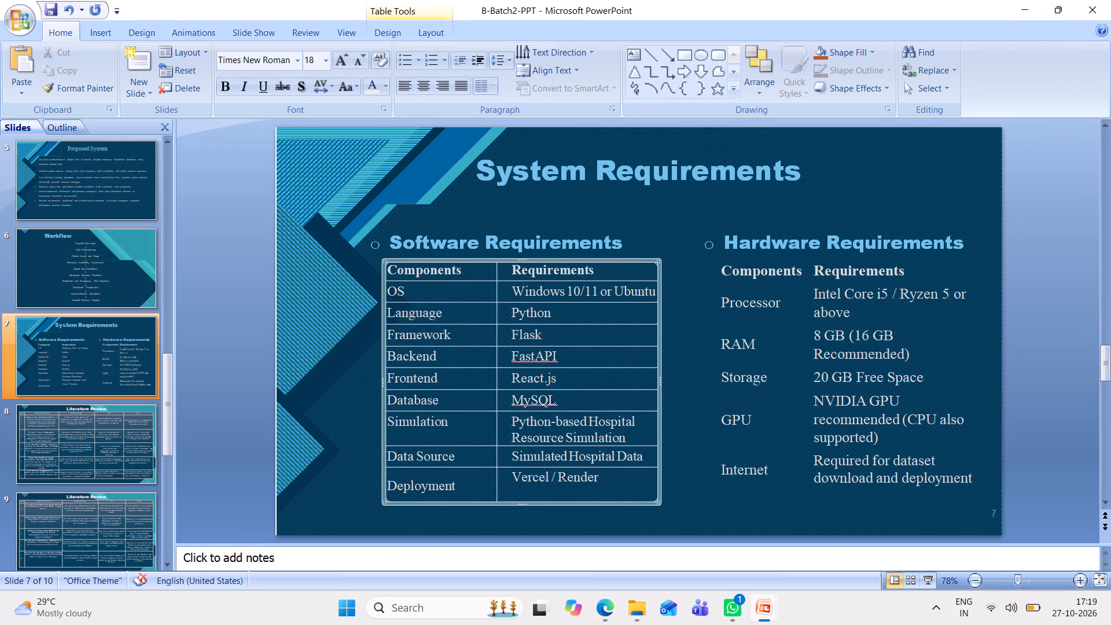
click(566, 352)
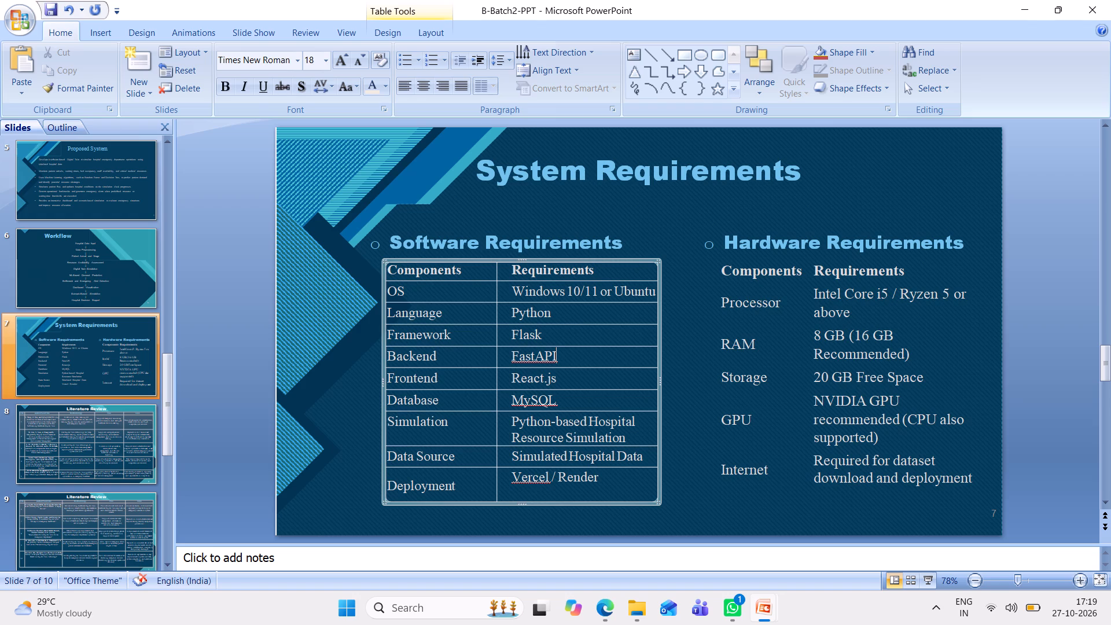
click(587, 494)
click(694, 528)
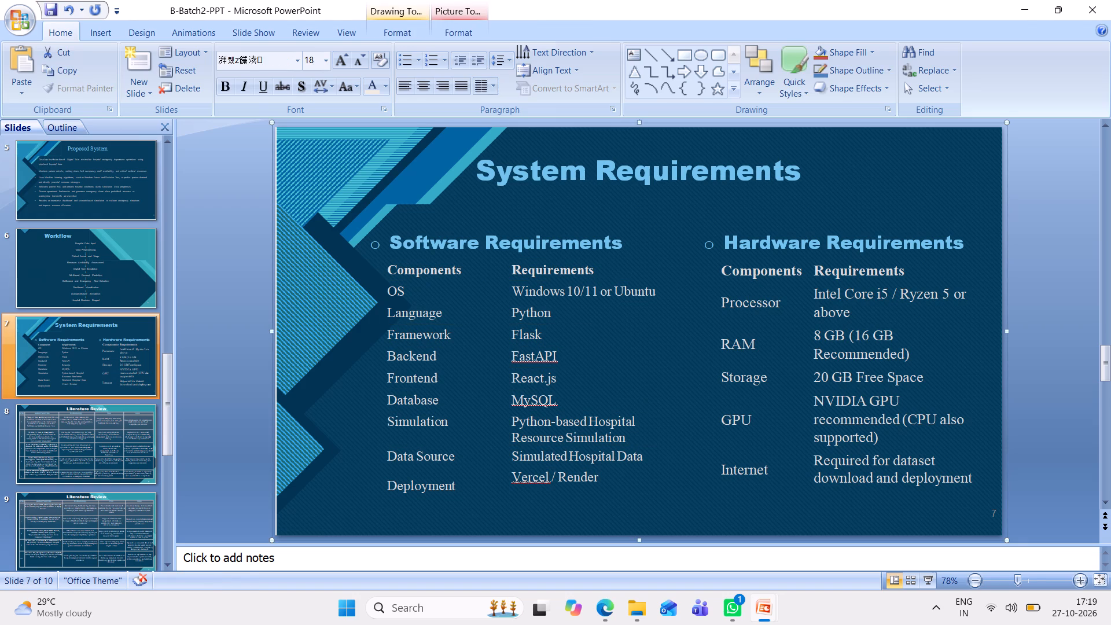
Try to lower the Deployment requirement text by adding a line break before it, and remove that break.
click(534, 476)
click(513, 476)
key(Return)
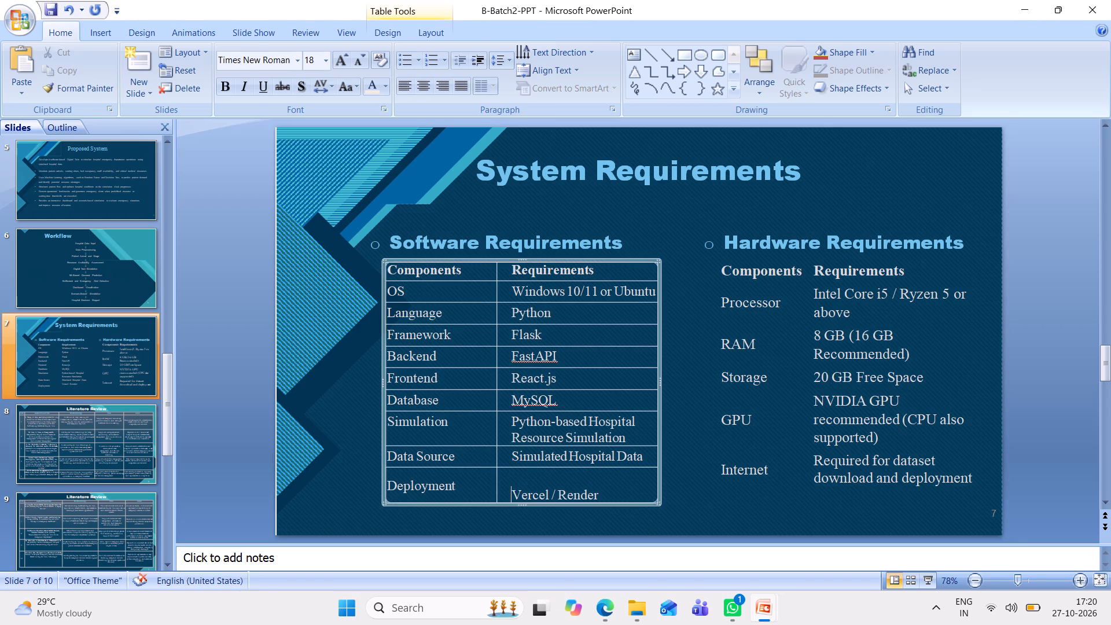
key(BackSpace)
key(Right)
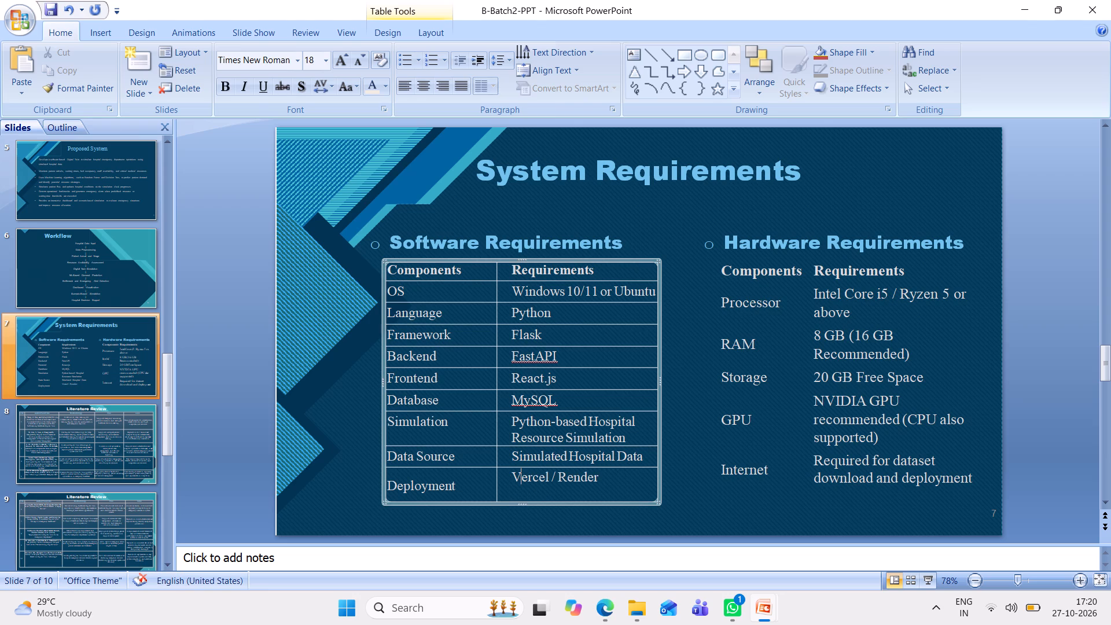
Vertically align the "Vercel / Render" requirement text to the middle of its table cell.
drag(608, 486, 516, 479)
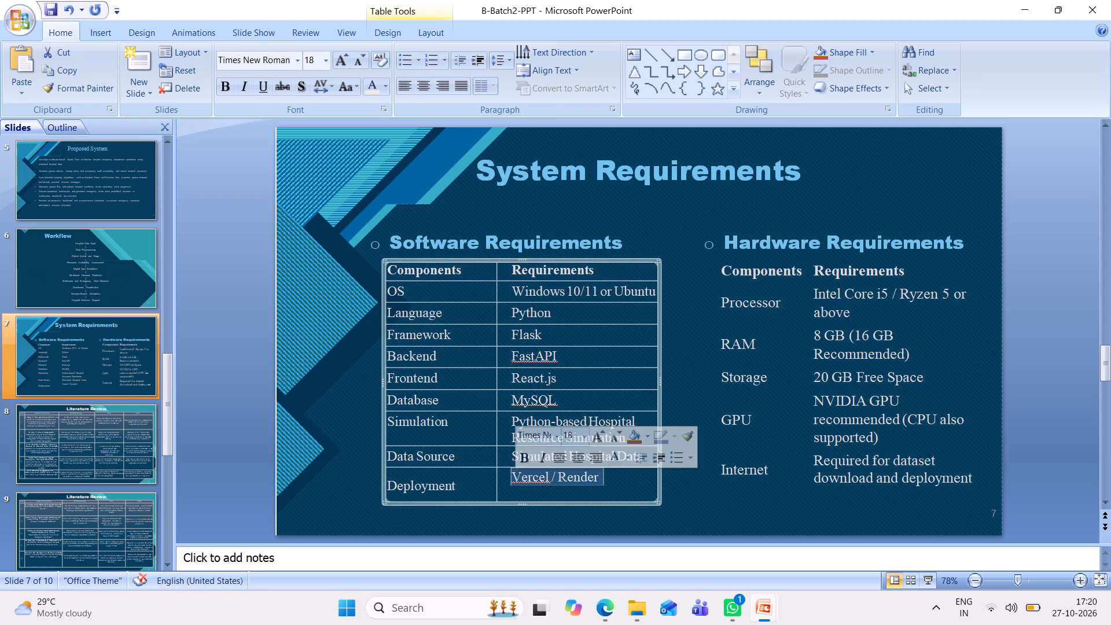
click(510, 60)
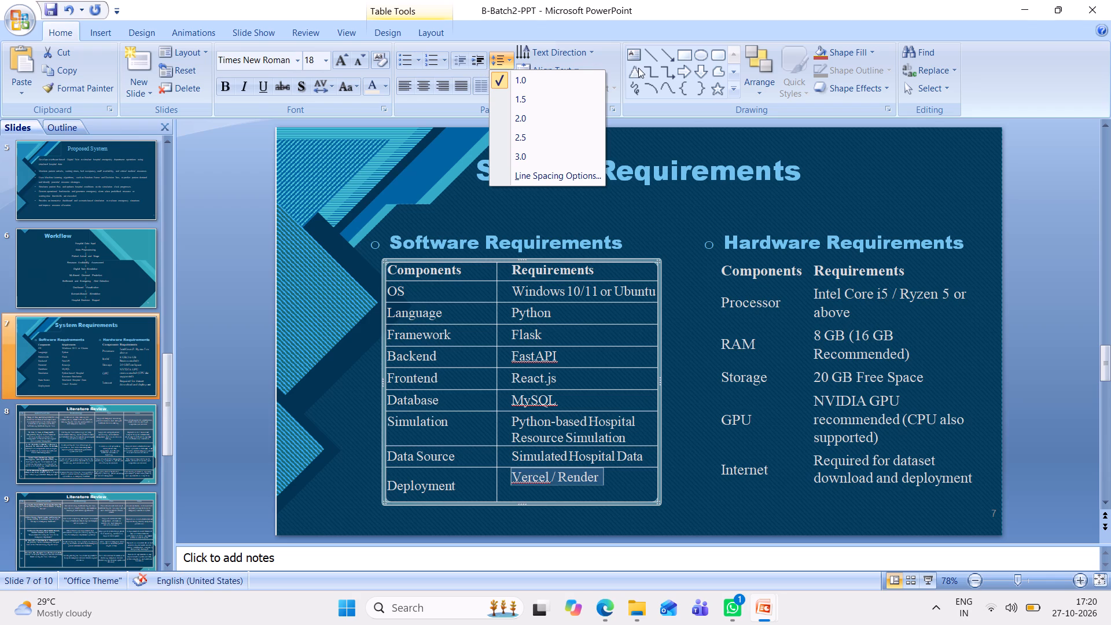
click(604, 68)
click(576, 71)
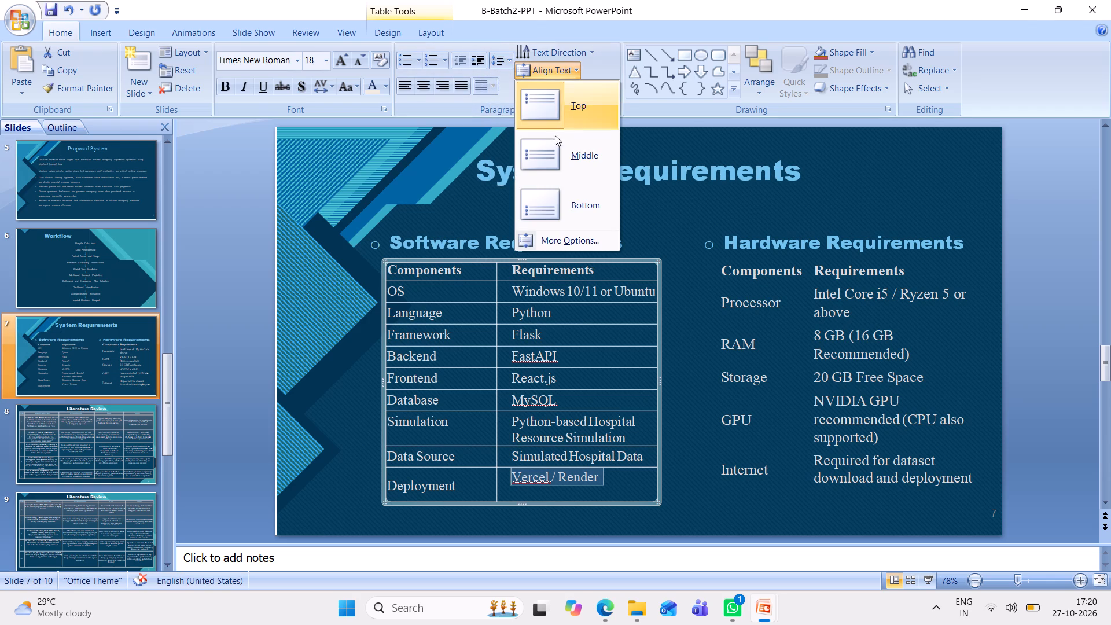
click(546, 145)
click(697, 494)
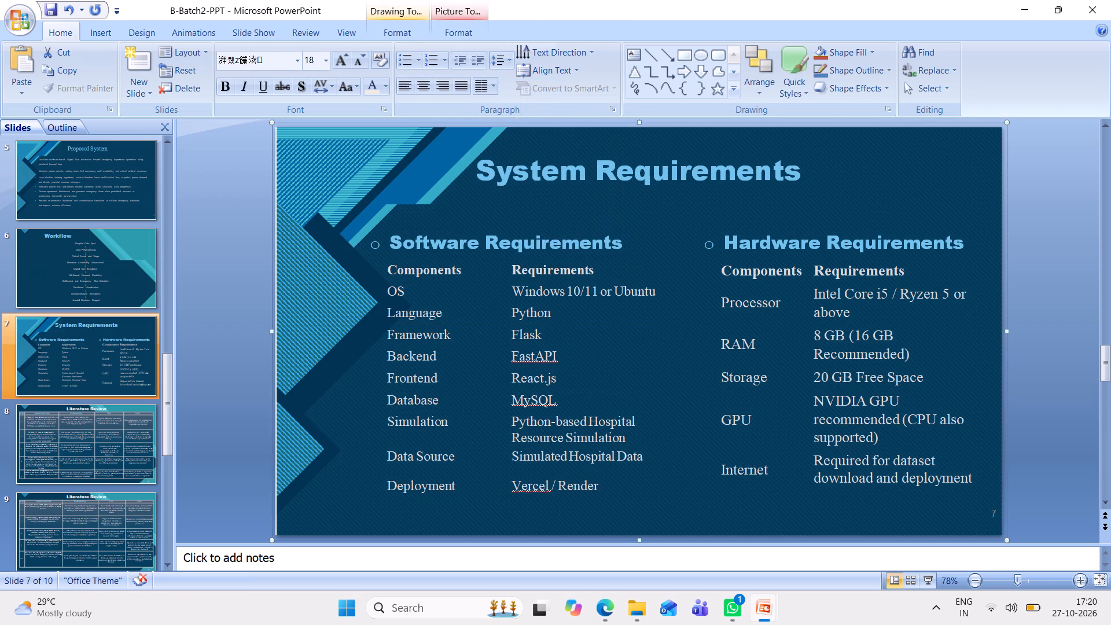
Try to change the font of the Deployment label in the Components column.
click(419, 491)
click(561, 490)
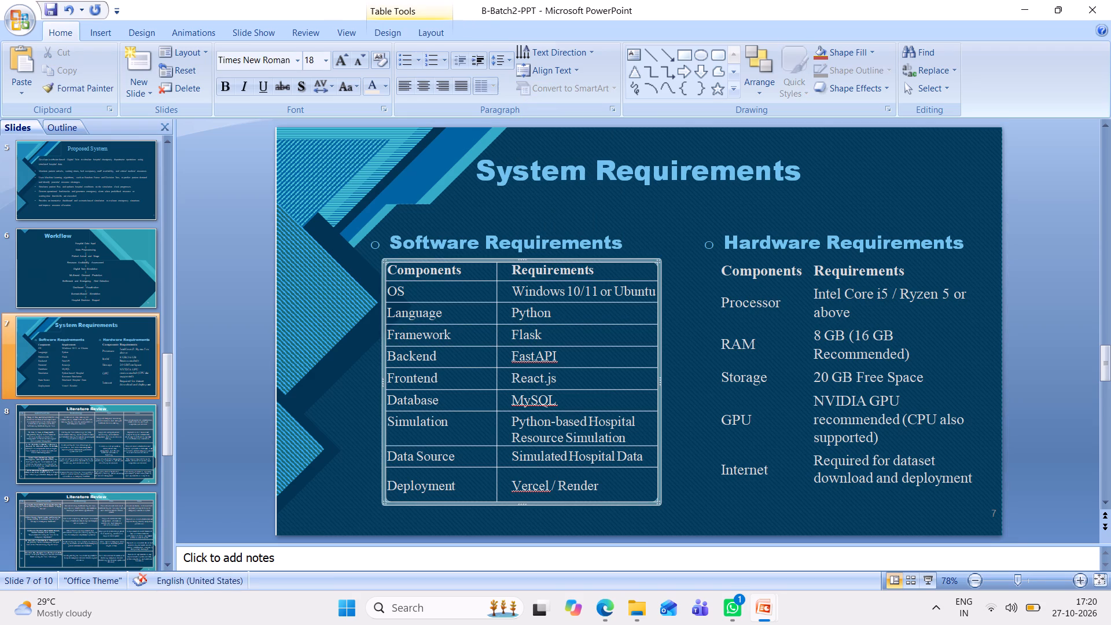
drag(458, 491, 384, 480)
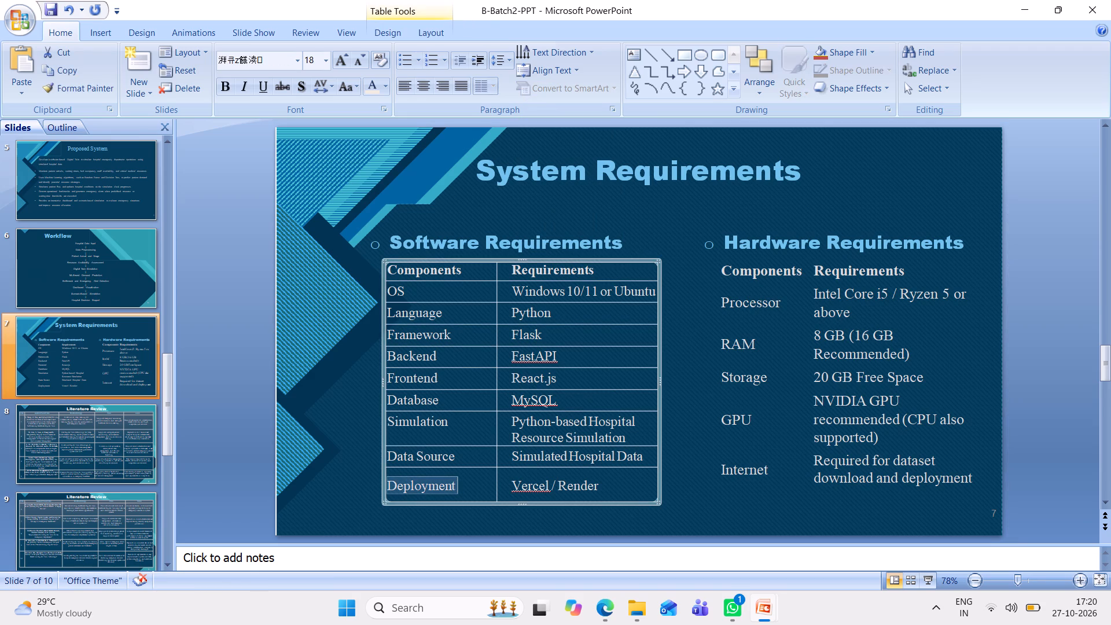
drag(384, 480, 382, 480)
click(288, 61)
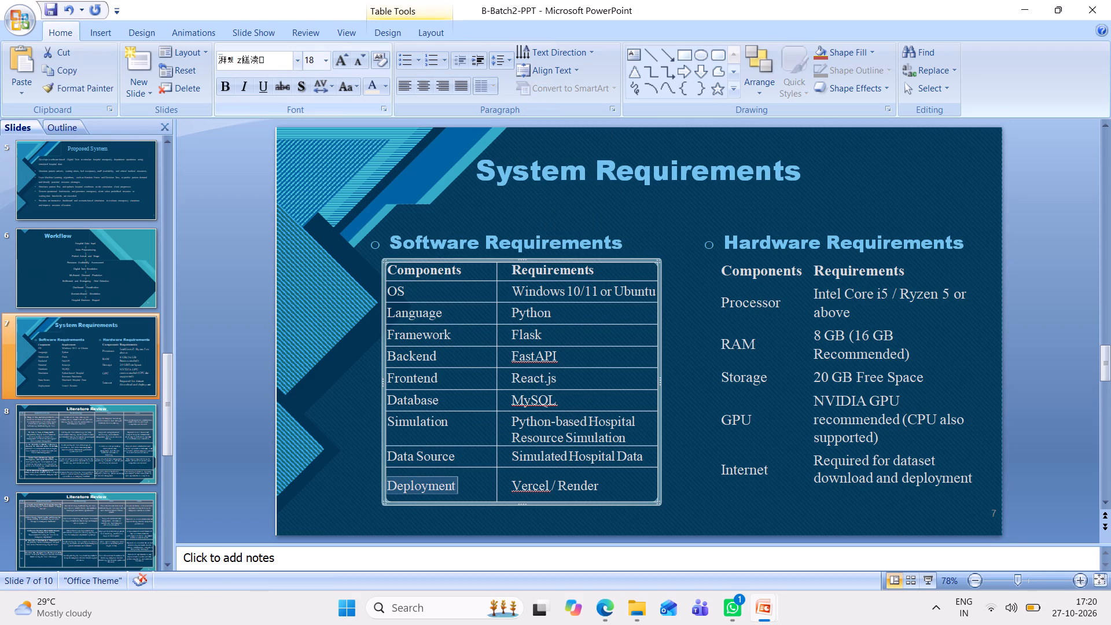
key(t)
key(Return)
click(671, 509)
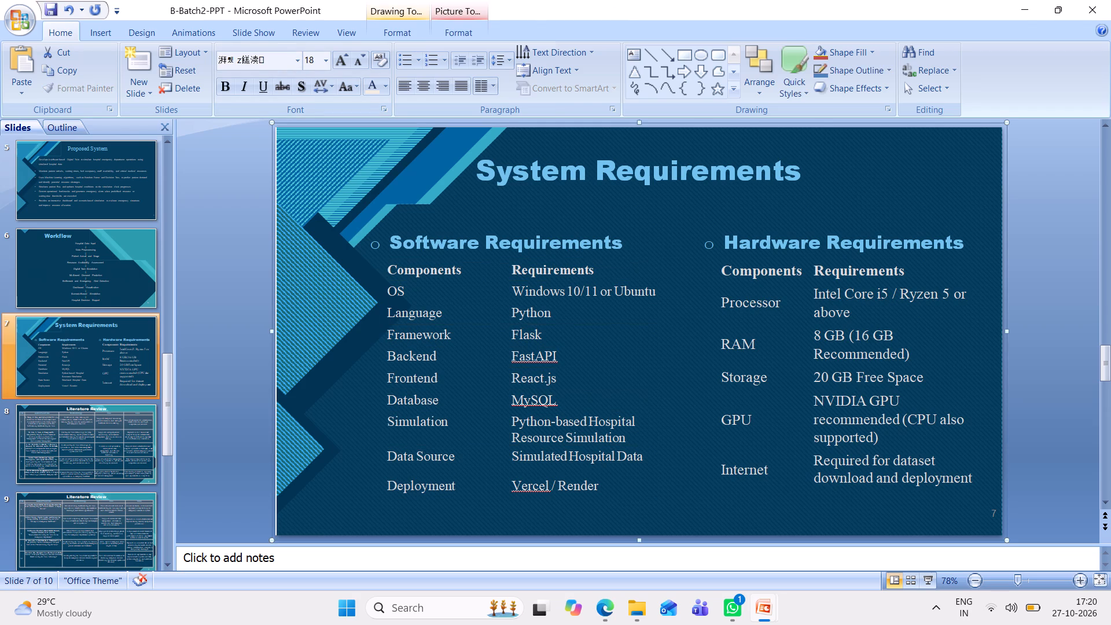
Slightly increase the height of the Data Source row in the software requirements table.
click(633, 488)
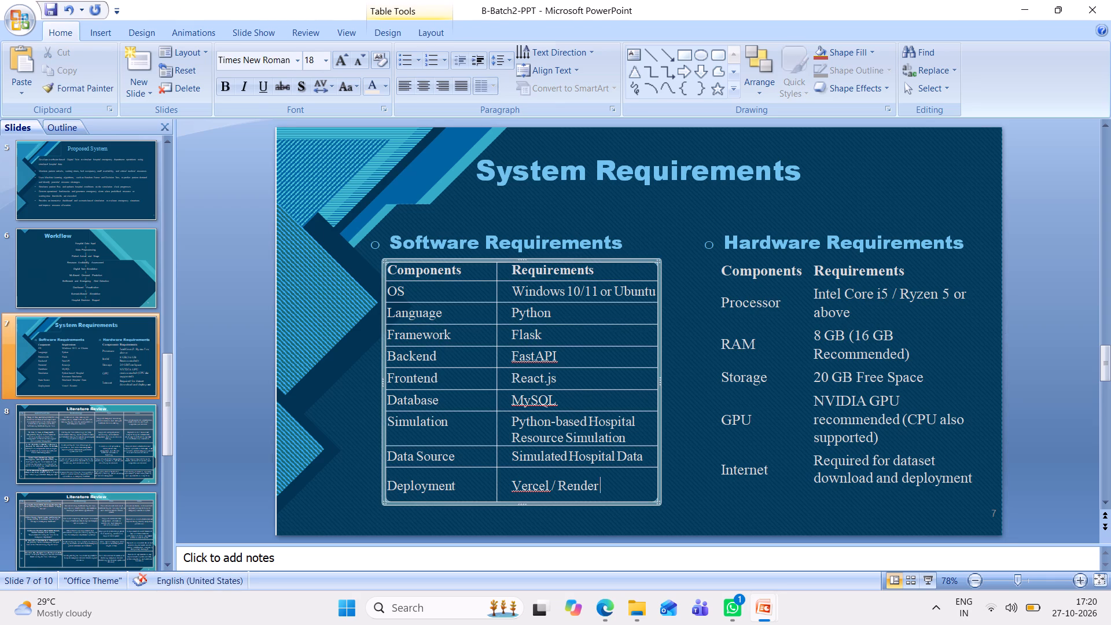
drag(502, 467, 502, 474)
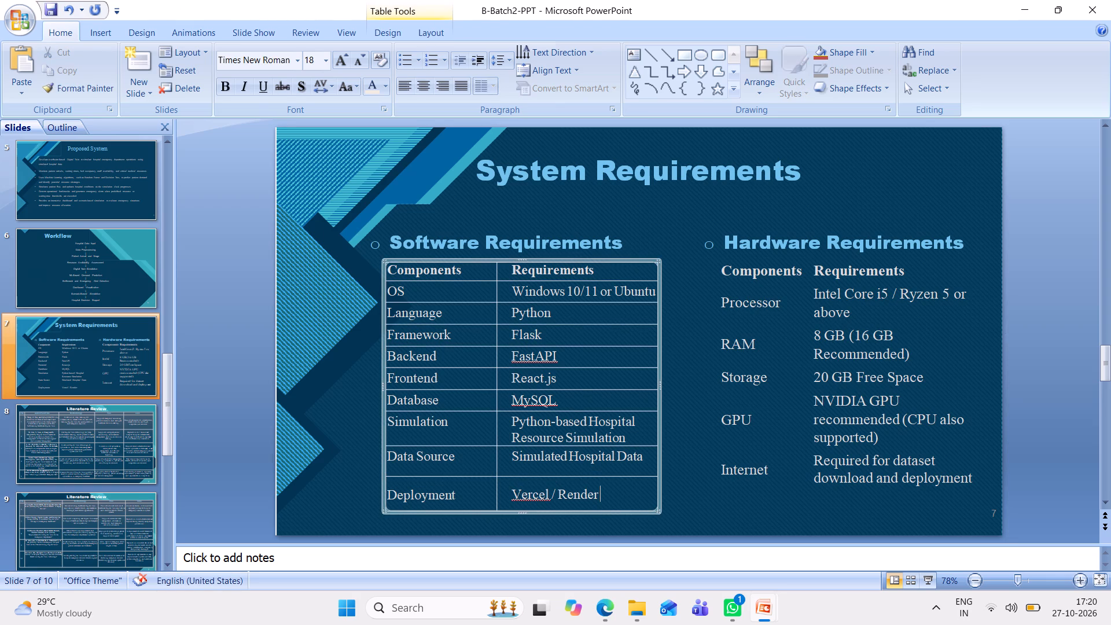
click(504, 476)
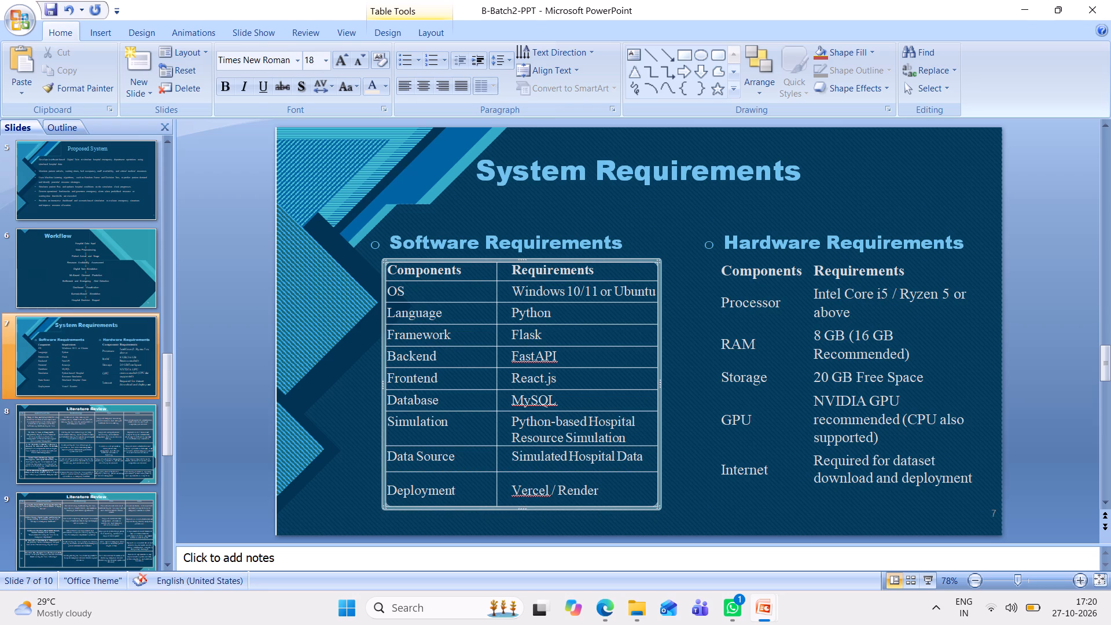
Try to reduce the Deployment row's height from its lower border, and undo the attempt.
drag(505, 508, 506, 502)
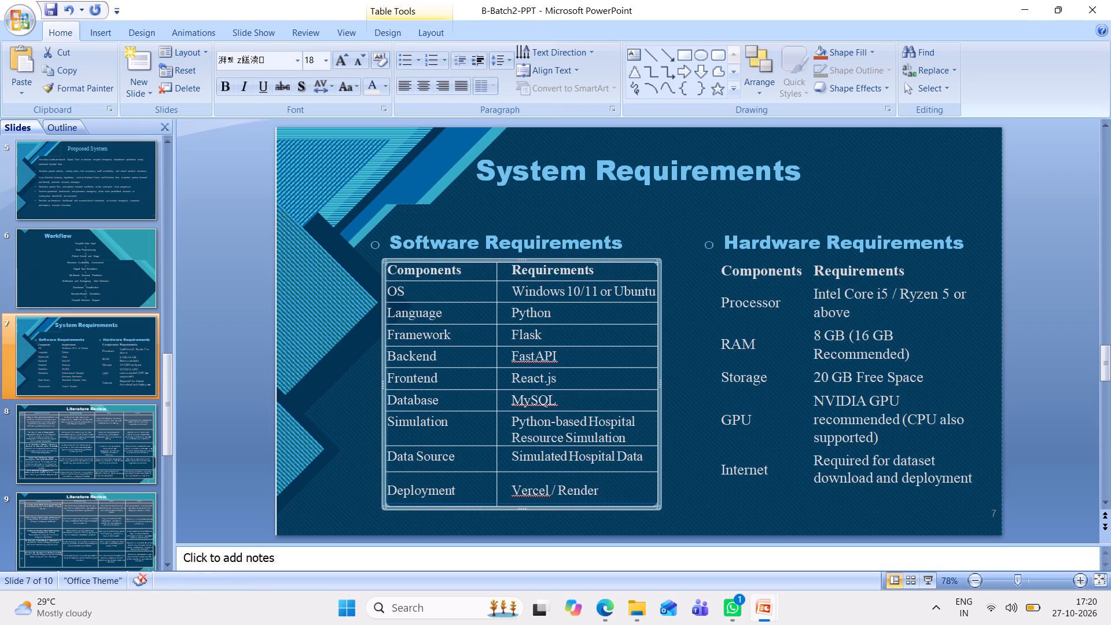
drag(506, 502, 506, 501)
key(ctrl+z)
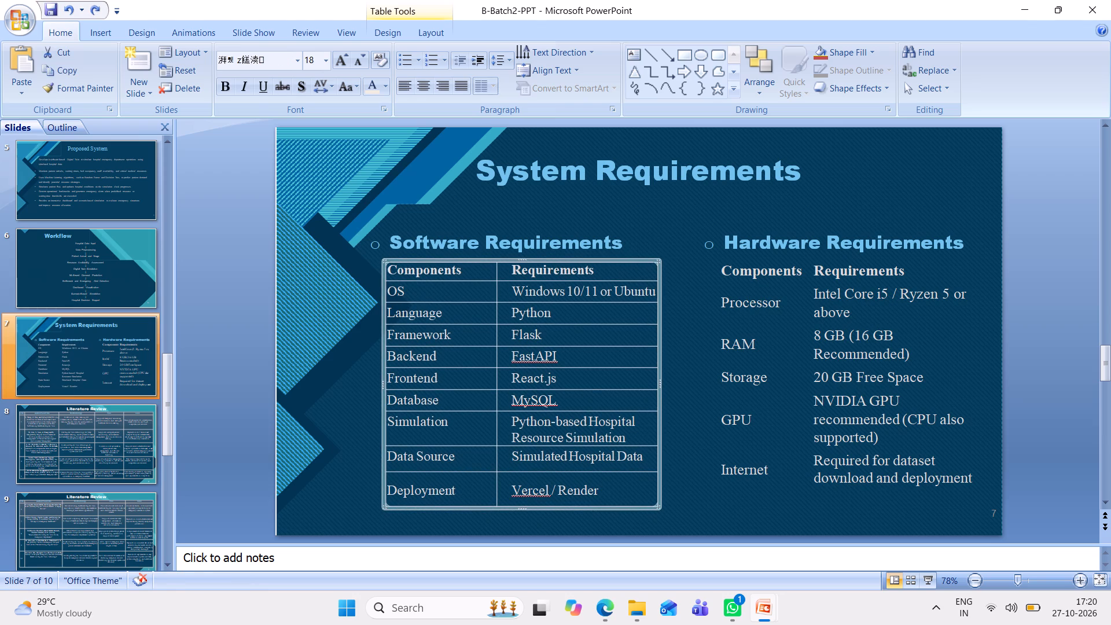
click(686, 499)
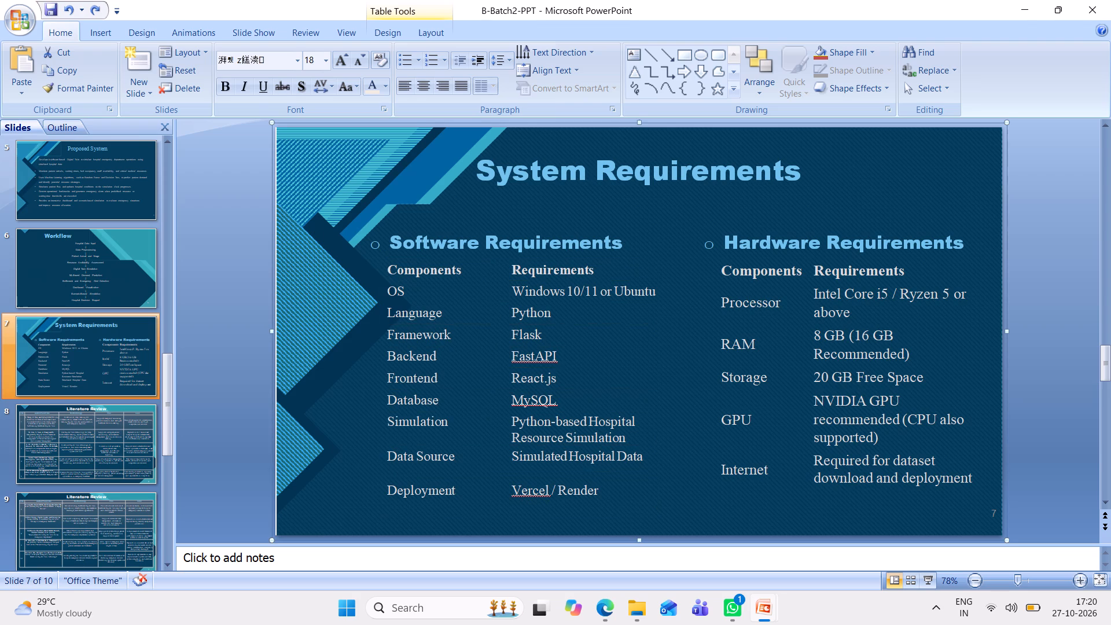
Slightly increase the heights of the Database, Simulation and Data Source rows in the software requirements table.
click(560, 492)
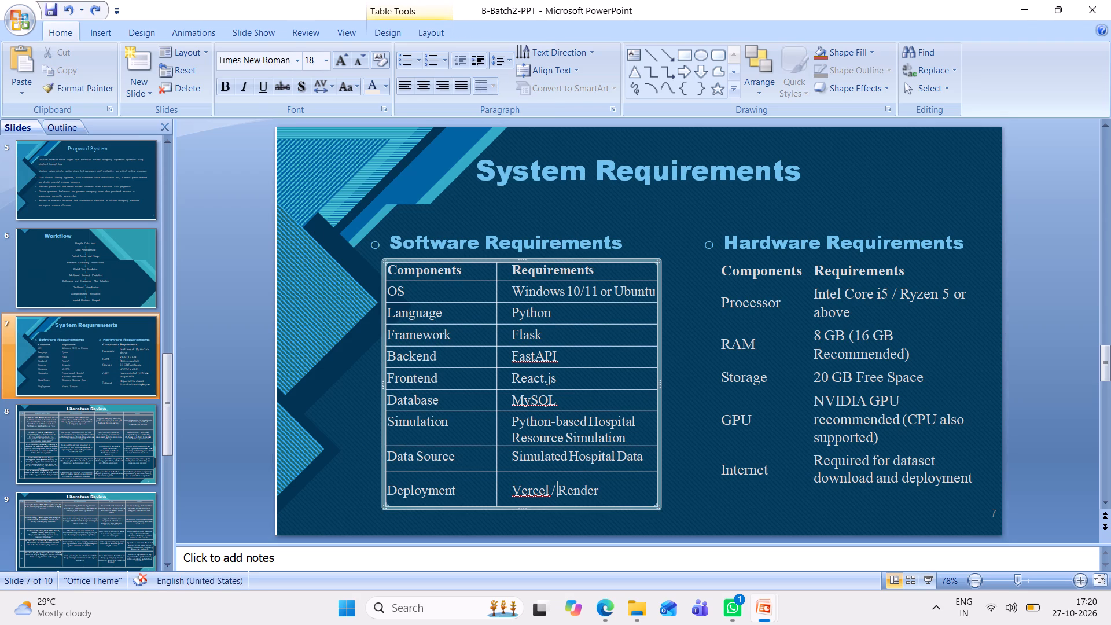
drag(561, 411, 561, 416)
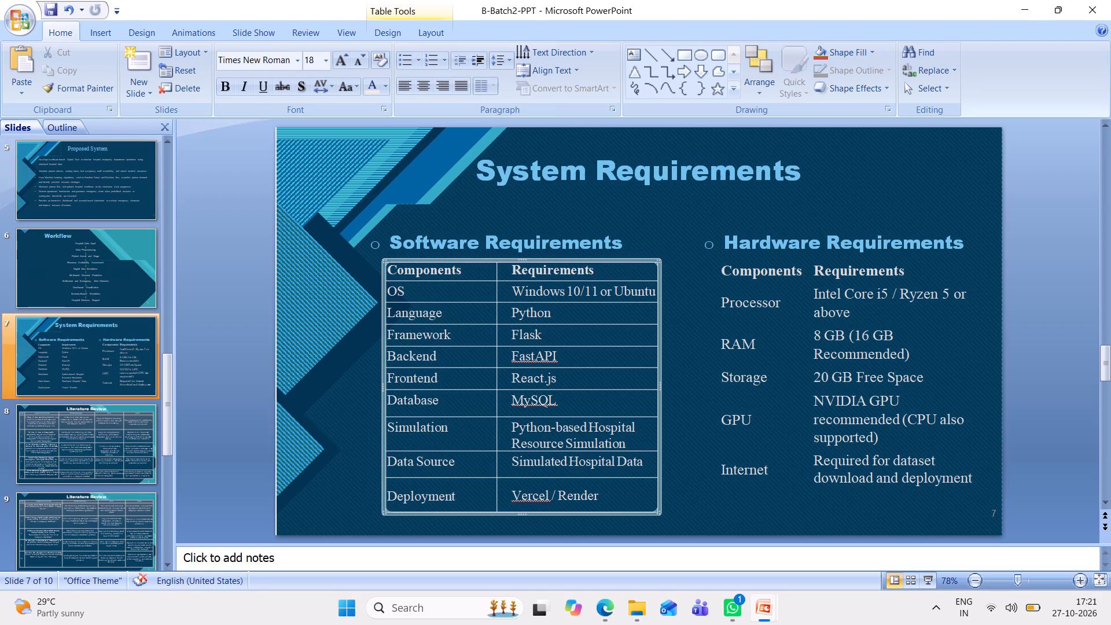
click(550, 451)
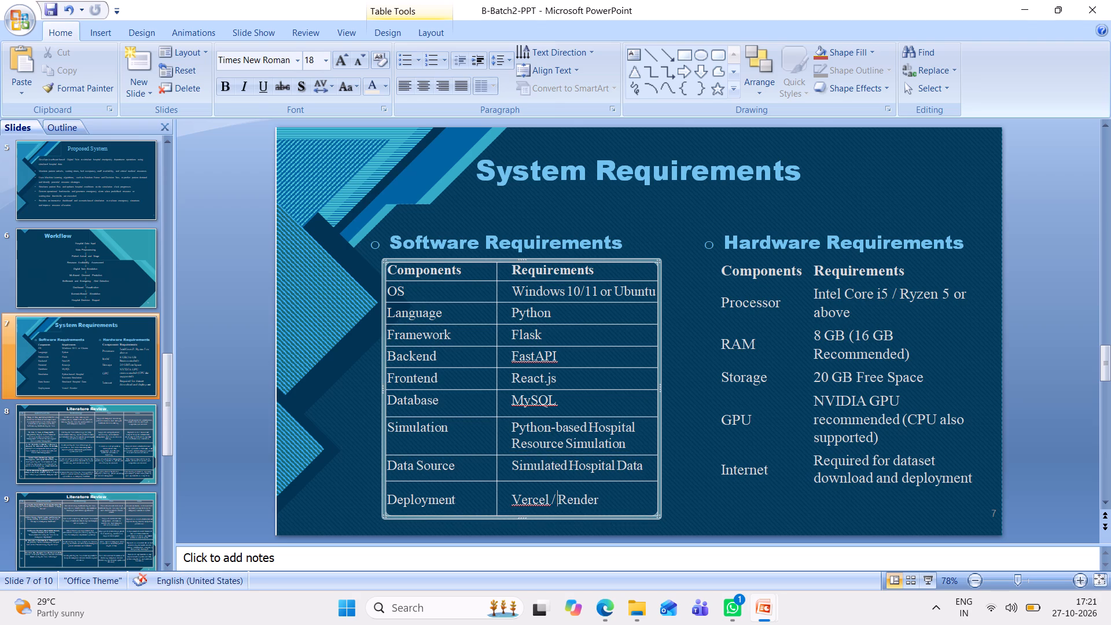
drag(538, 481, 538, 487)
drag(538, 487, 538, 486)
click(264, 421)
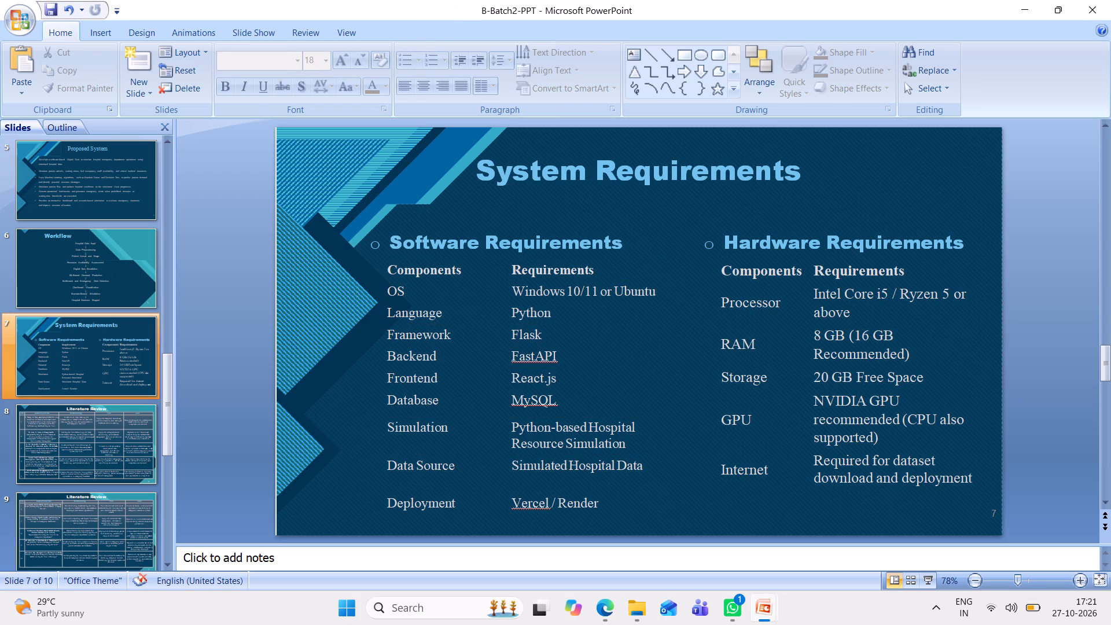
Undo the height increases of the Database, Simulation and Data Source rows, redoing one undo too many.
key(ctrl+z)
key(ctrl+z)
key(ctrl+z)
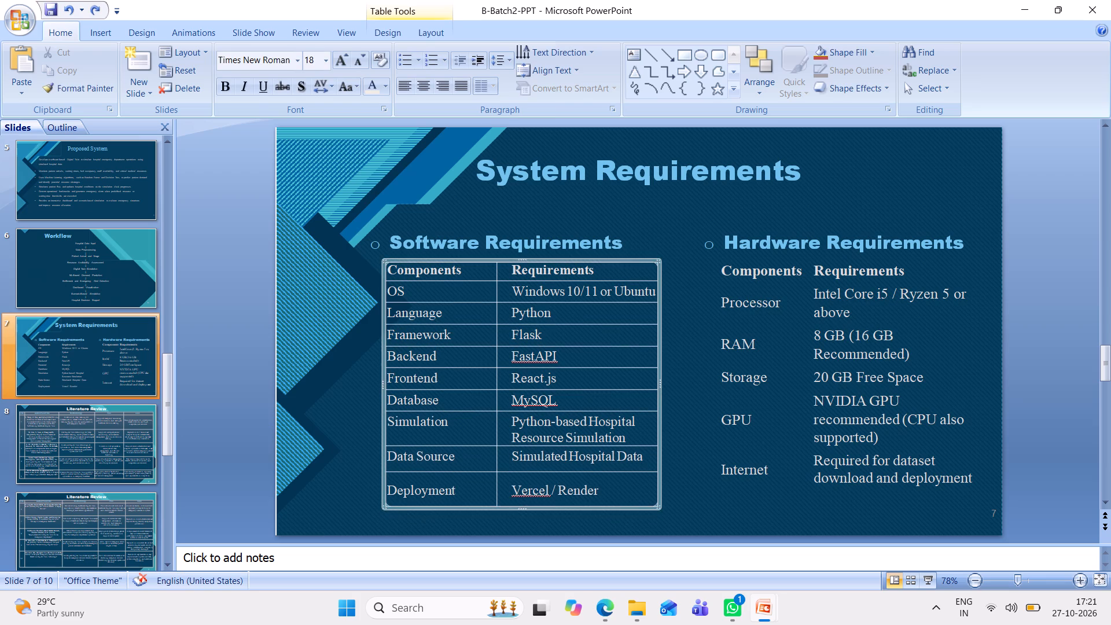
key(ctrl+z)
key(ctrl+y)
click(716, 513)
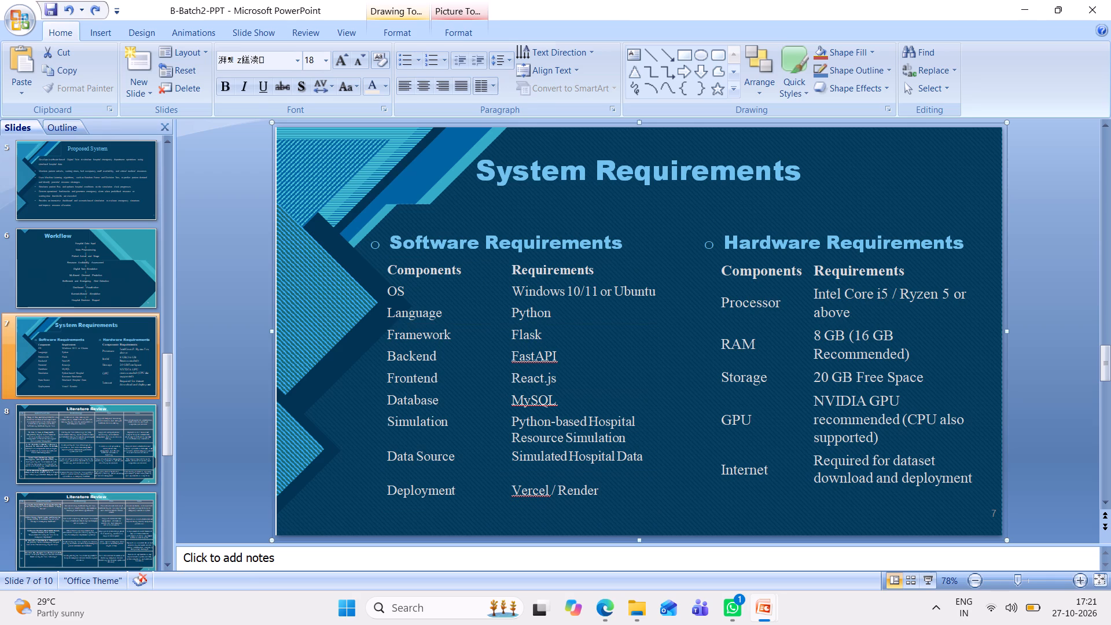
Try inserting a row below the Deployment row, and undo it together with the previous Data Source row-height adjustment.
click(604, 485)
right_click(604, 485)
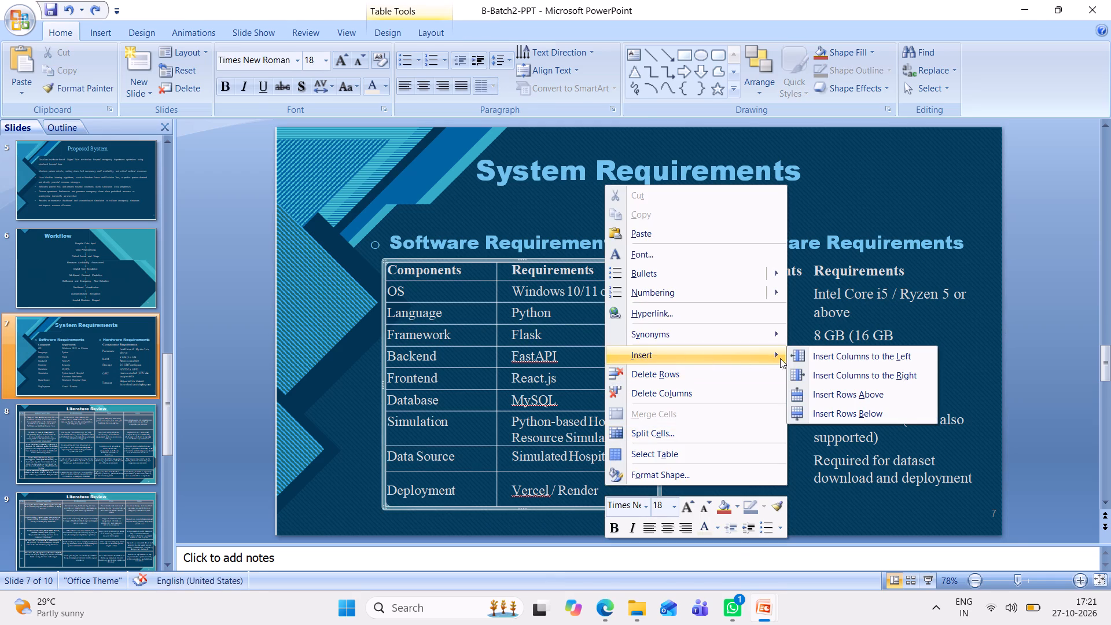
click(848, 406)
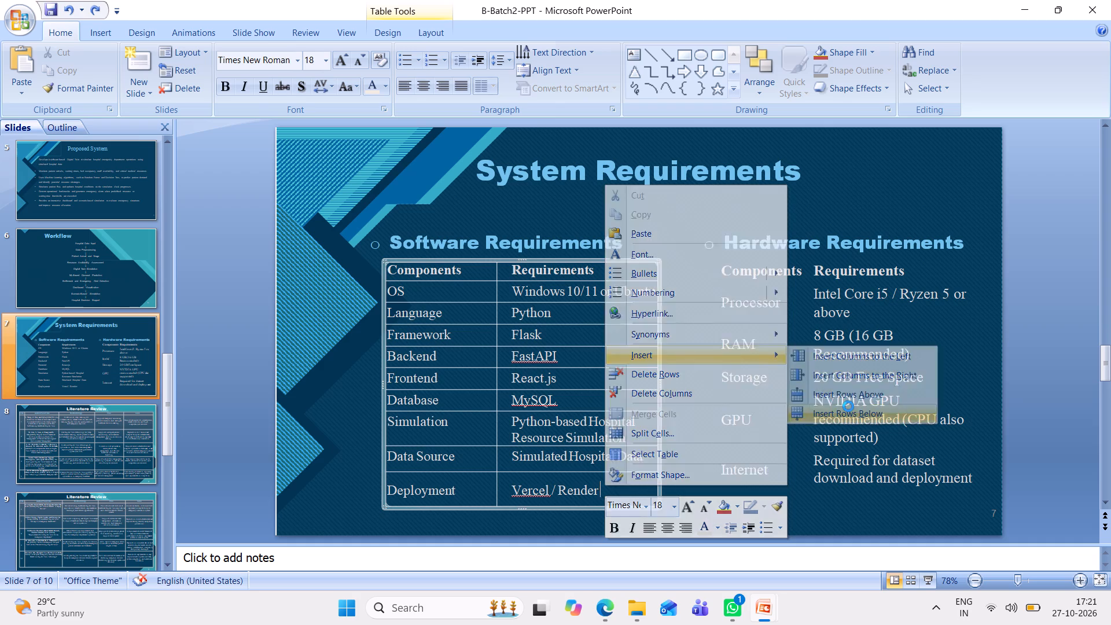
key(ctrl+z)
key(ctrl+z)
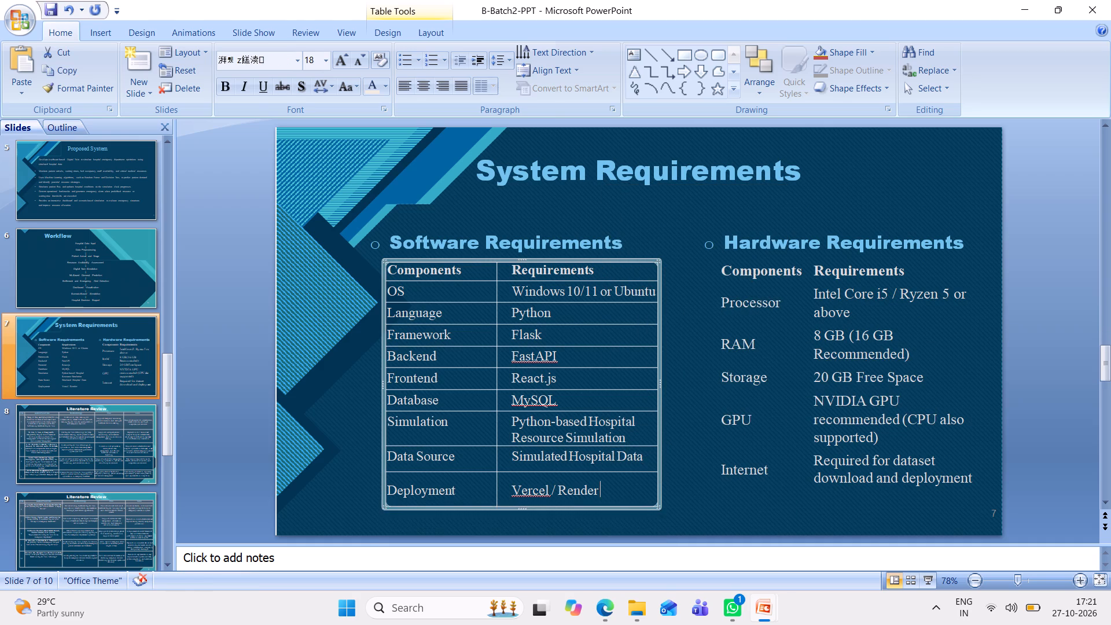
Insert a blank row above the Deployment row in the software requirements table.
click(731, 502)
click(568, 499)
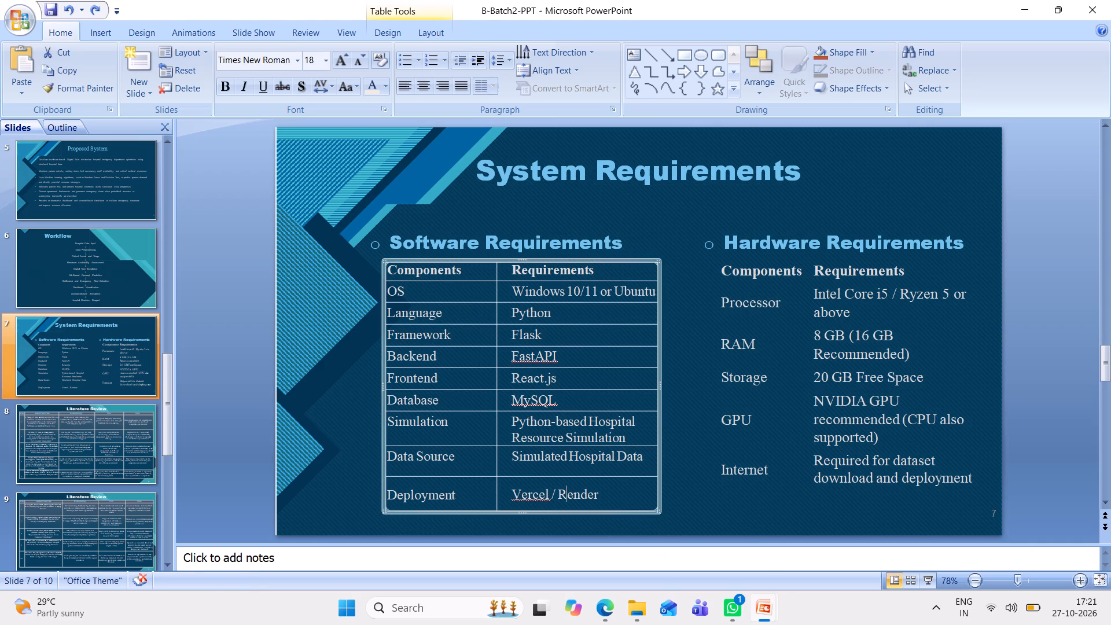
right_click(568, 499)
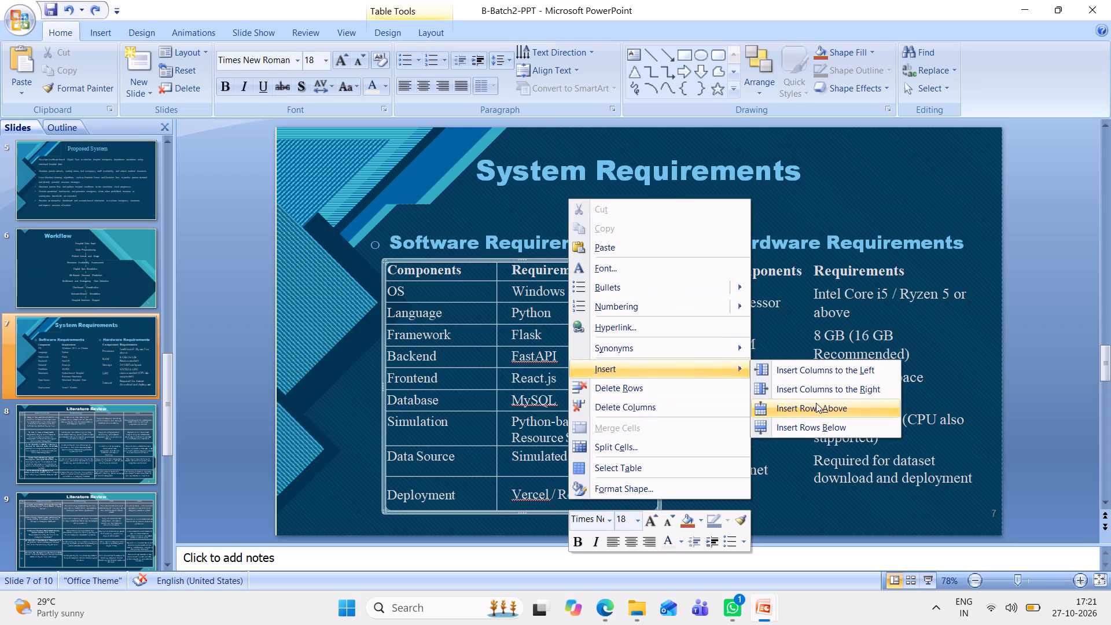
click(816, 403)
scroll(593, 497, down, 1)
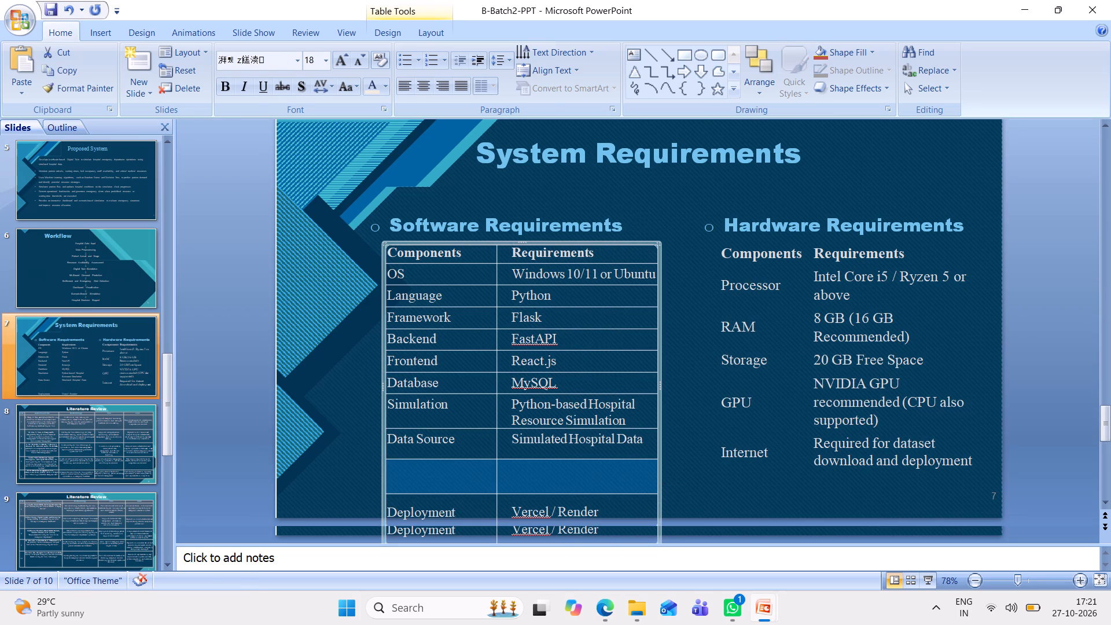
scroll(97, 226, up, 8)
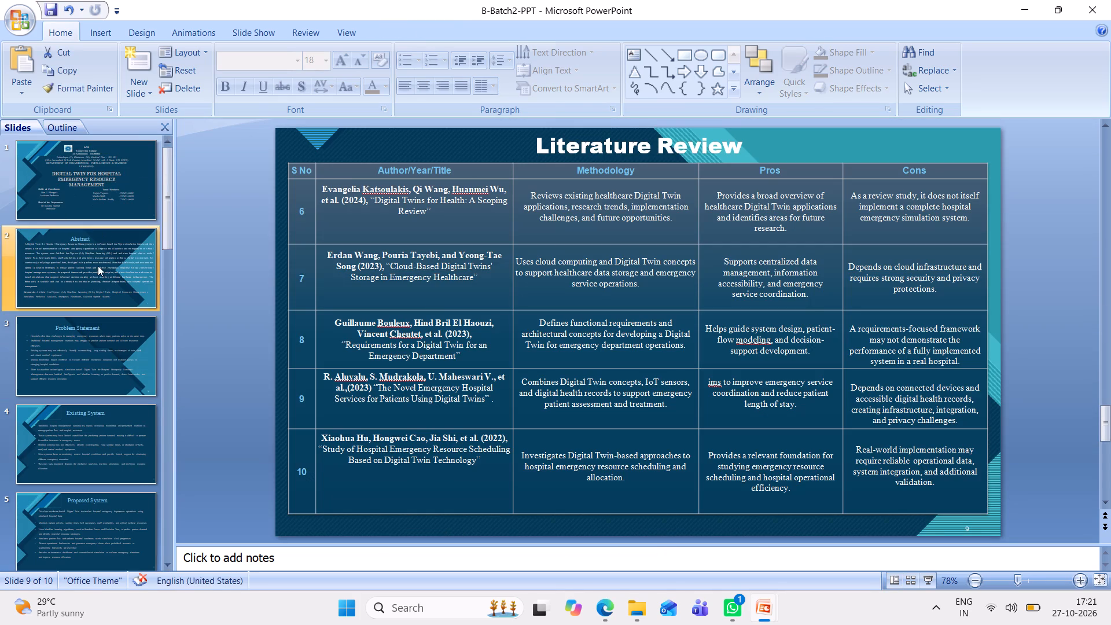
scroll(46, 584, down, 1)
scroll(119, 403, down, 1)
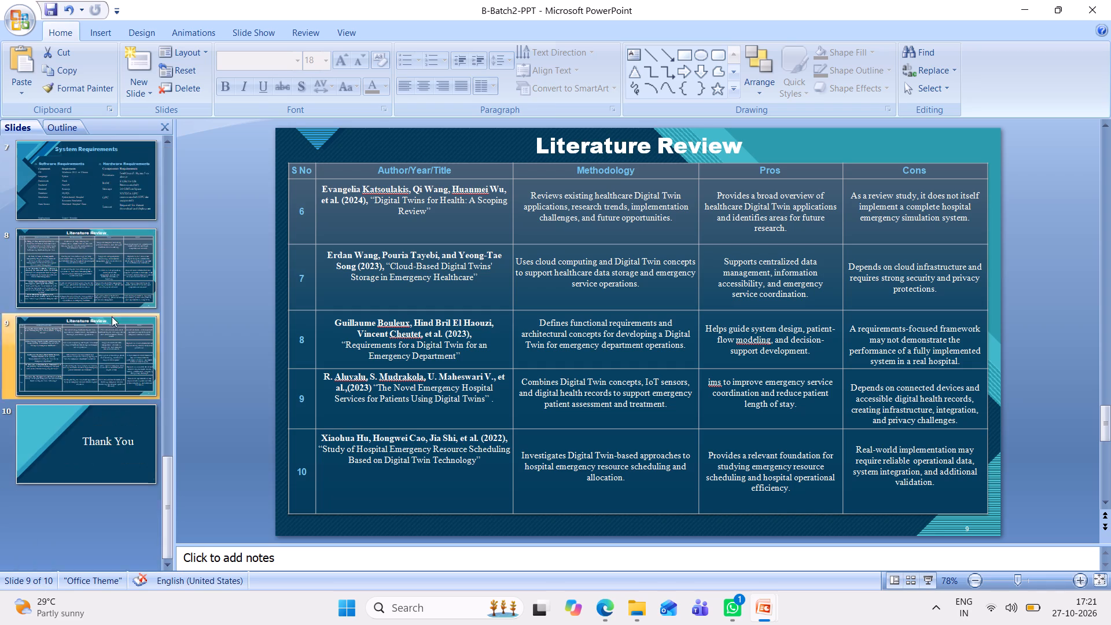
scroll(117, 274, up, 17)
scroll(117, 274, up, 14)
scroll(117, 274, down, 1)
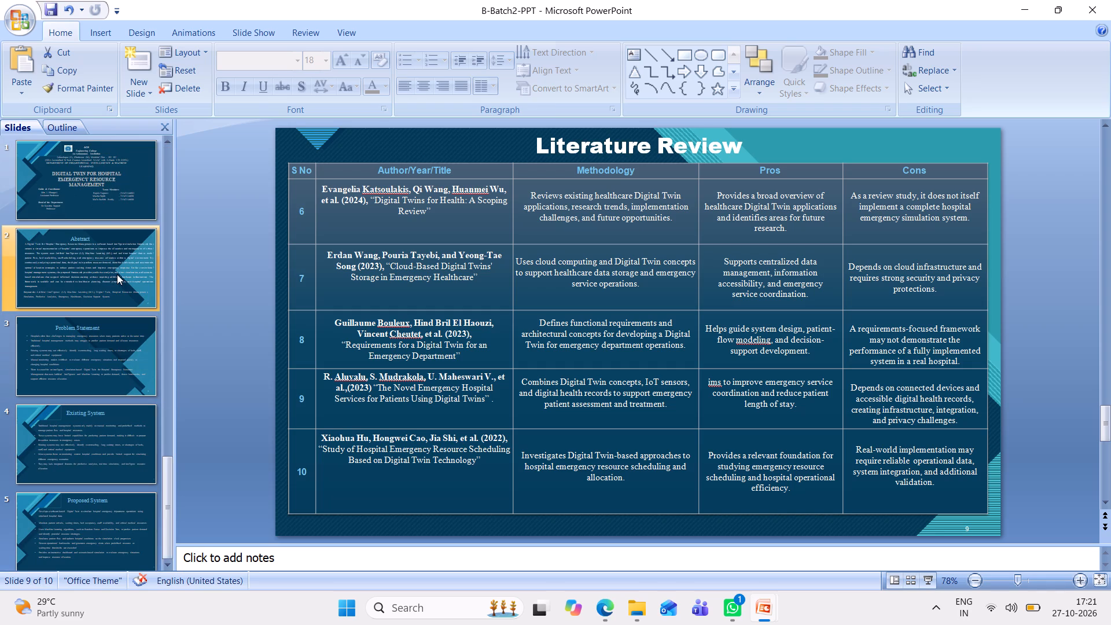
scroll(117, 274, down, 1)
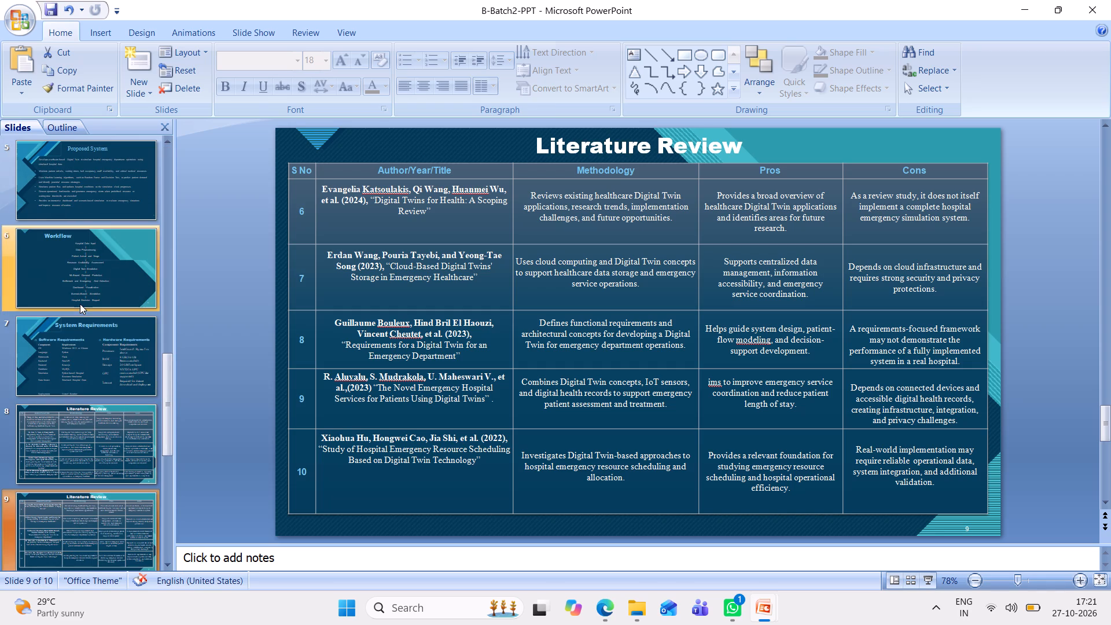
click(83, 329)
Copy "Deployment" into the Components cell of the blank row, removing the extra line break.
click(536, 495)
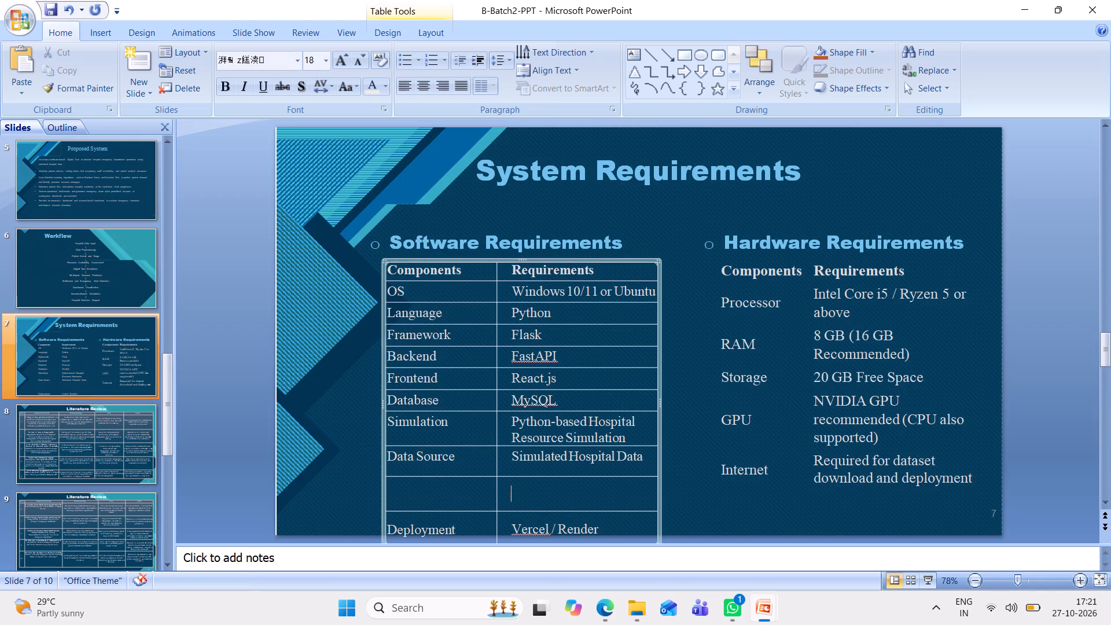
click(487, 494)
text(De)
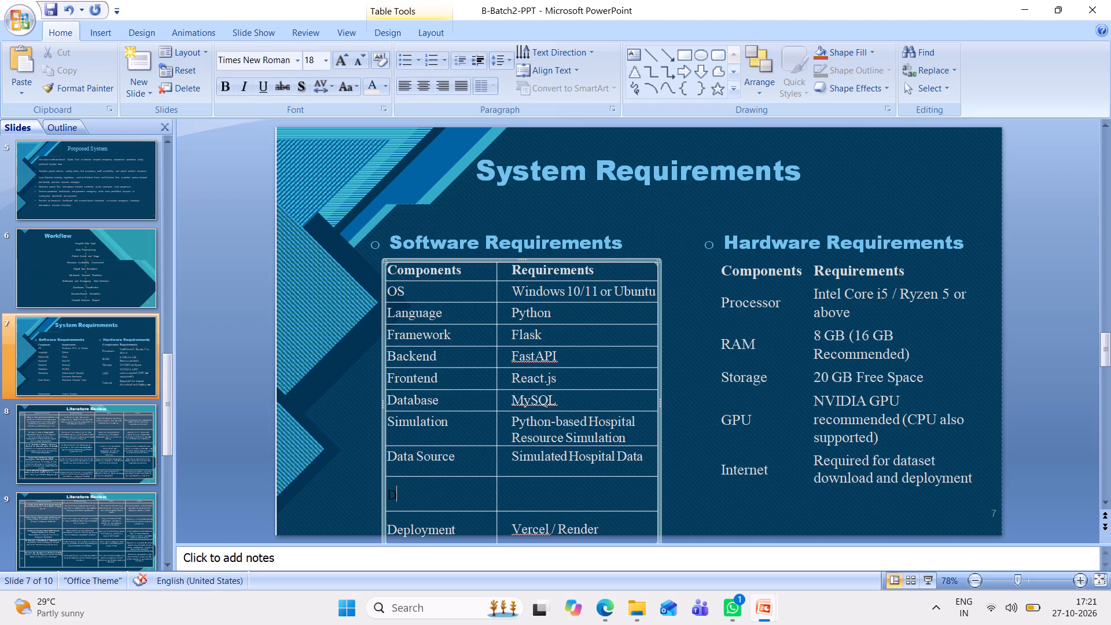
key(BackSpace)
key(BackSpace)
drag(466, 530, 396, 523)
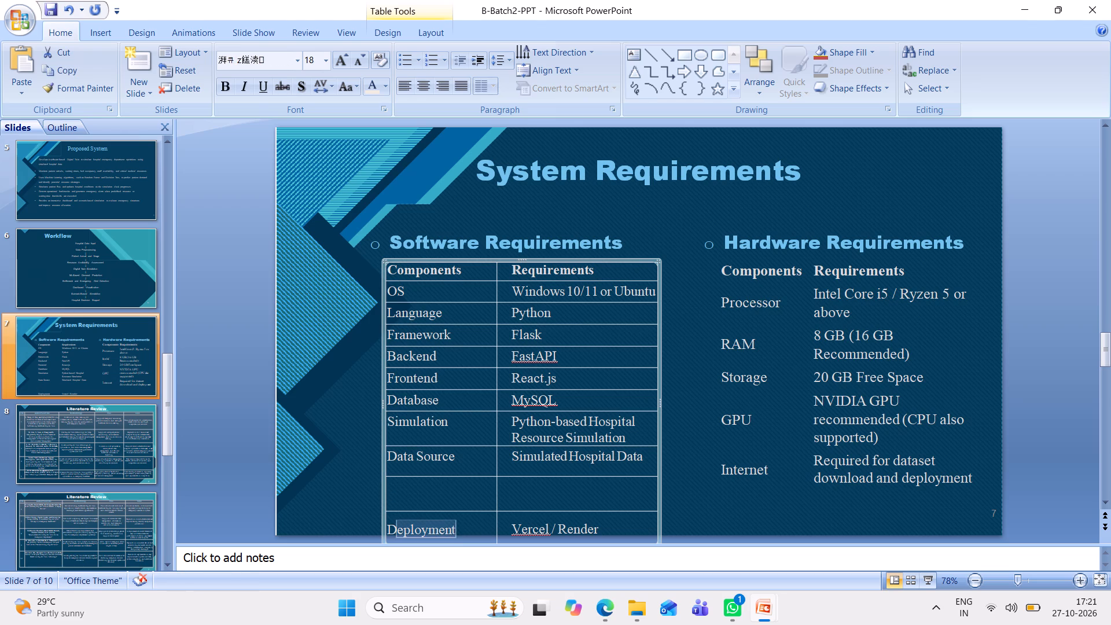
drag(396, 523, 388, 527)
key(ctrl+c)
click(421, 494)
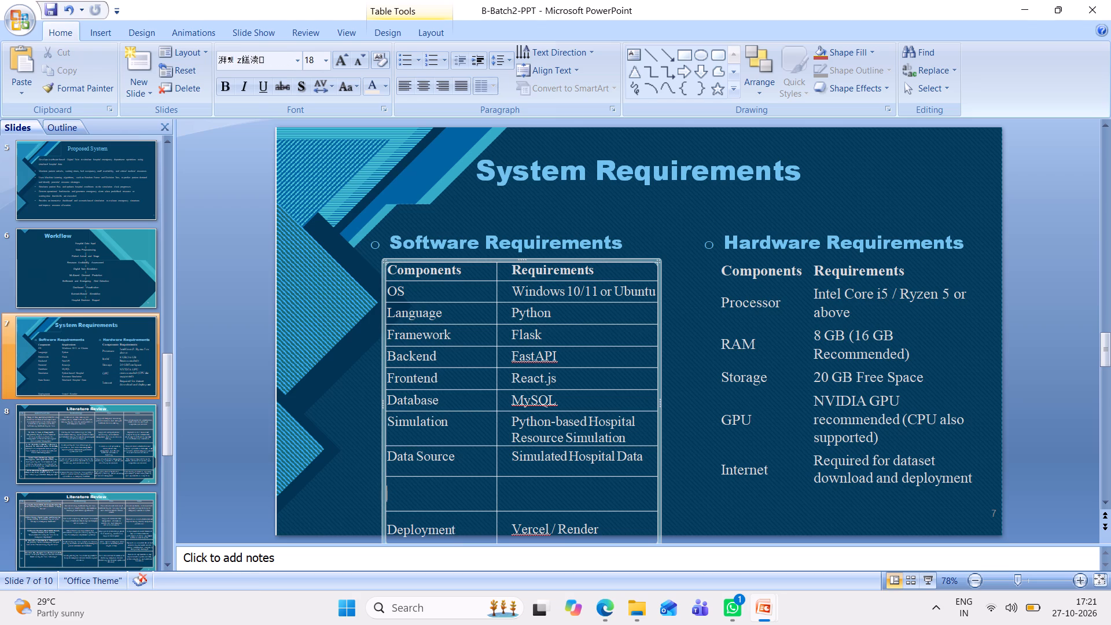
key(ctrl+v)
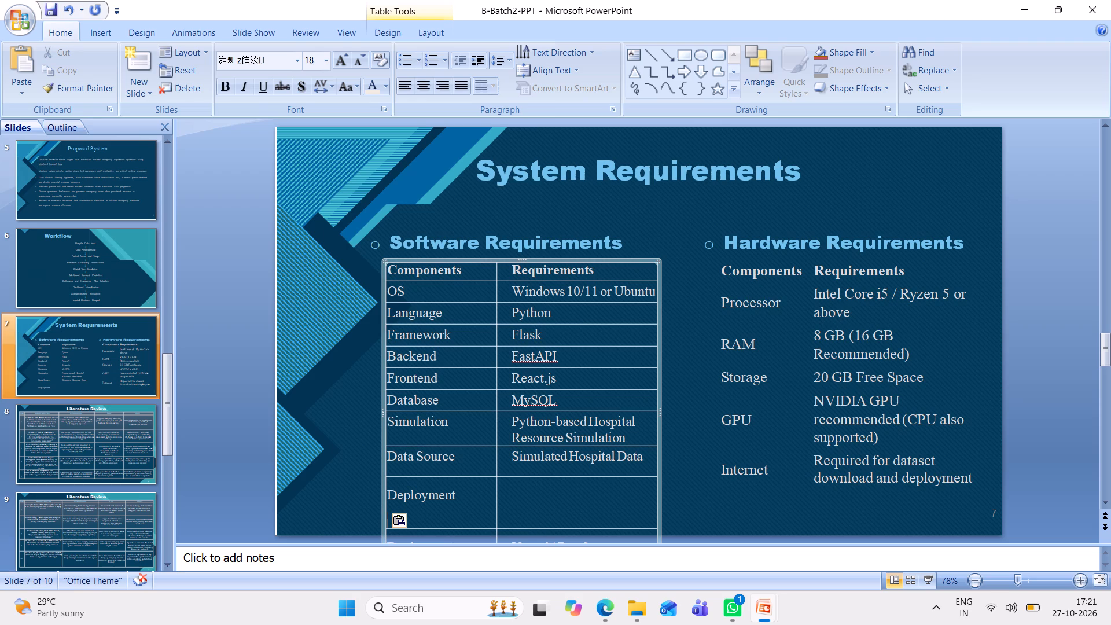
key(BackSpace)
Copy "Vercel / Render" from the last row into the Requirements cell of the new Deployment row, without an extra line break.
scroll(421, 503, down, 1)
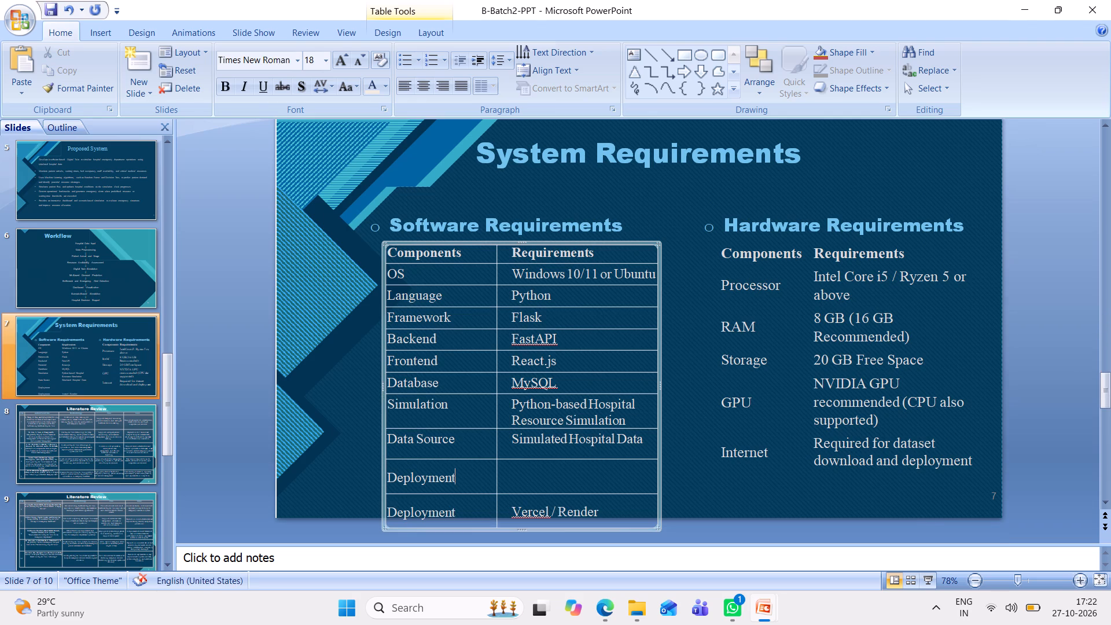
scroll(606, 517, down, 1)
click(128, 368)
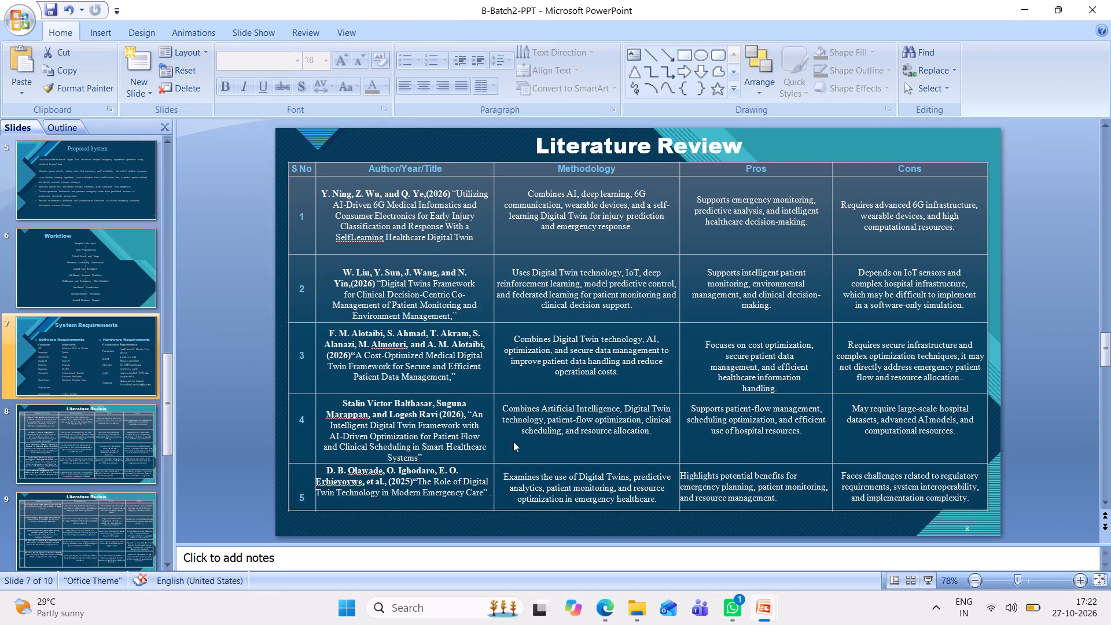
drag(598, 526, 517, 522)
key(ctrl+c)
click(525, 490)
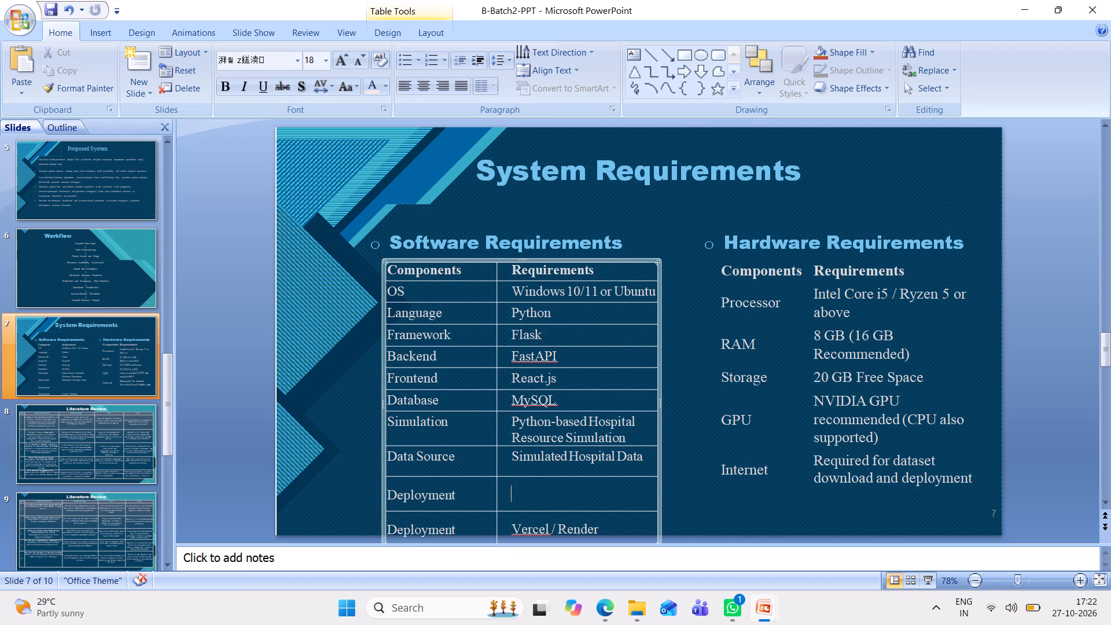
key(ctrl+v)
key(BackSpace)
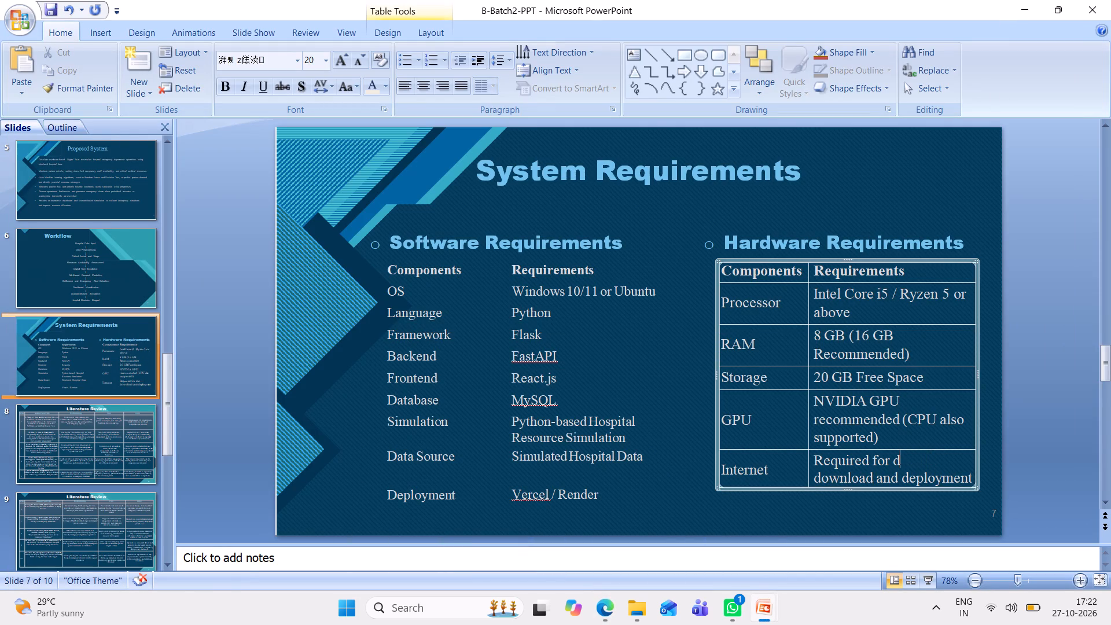
text(epe)
text(ndec)
text(ies)
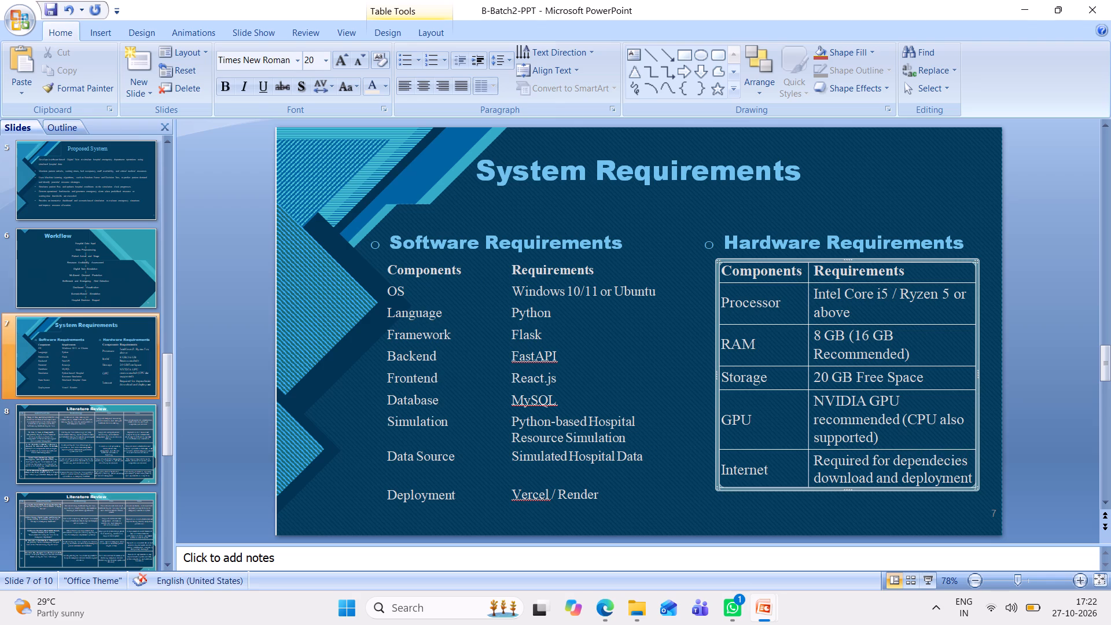
key(Right)
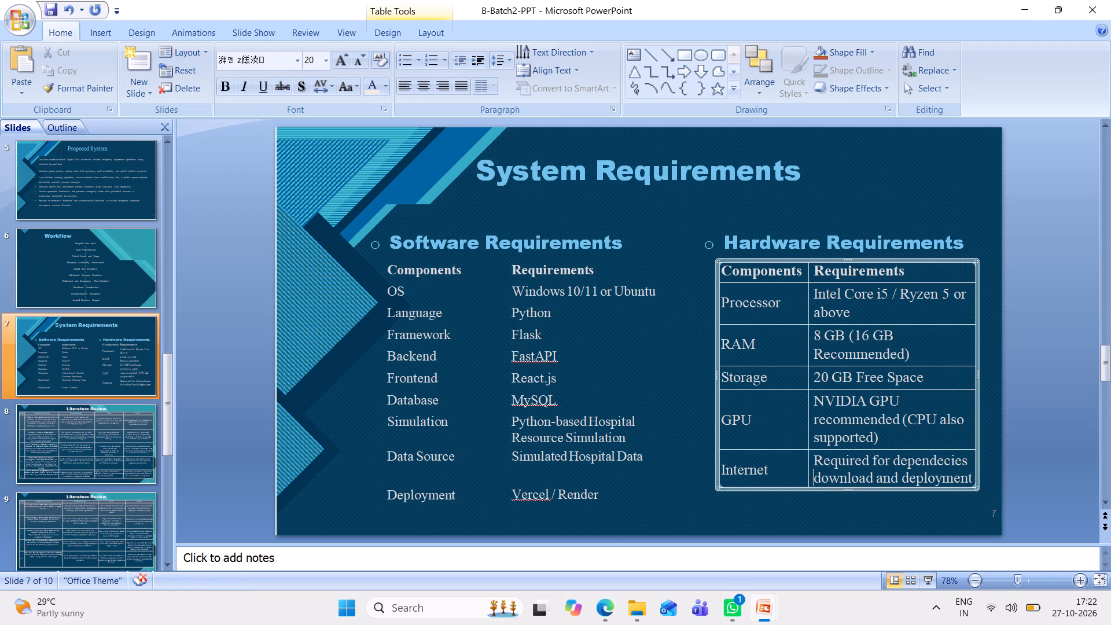
key(Left)
key(space)
key(Right)
click(939, 459)
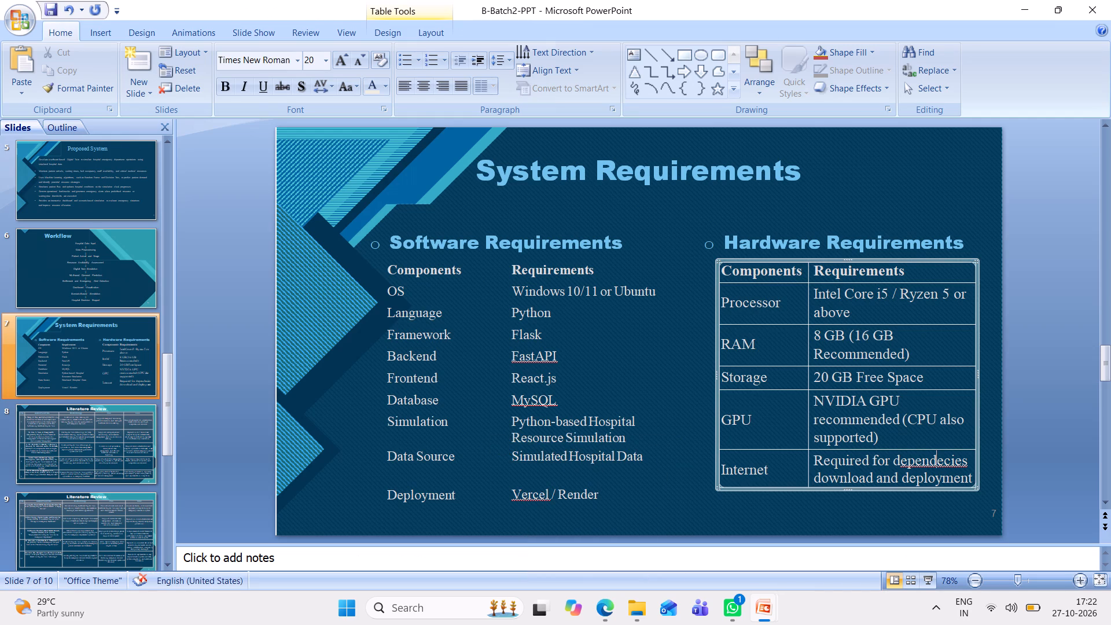
click(939, 459)
click(1016, 444)
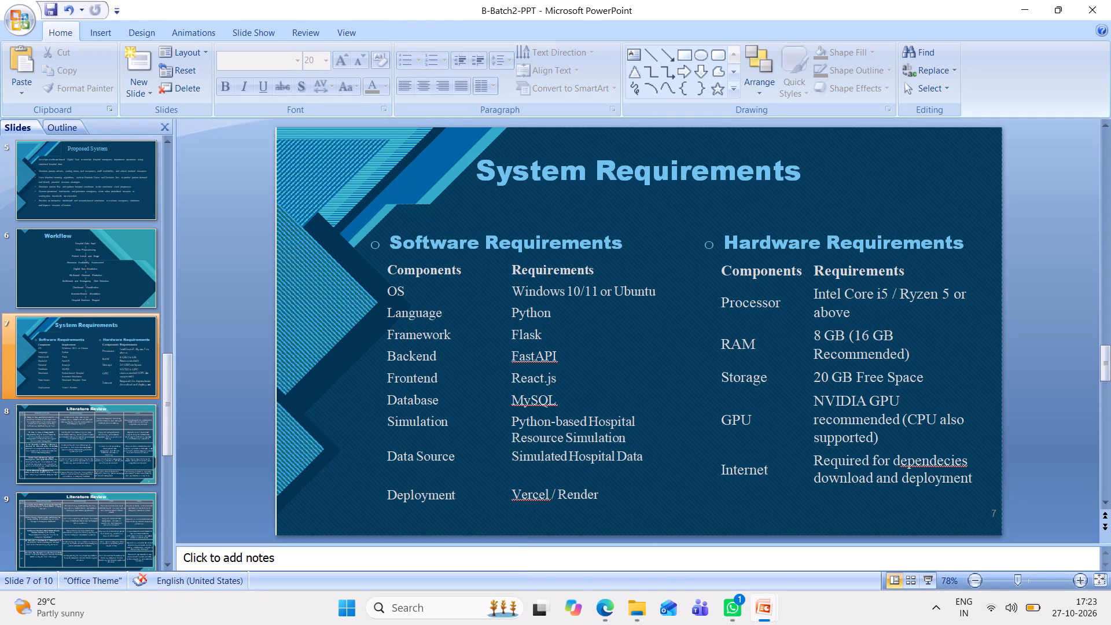
click(944, 462)
key(n)
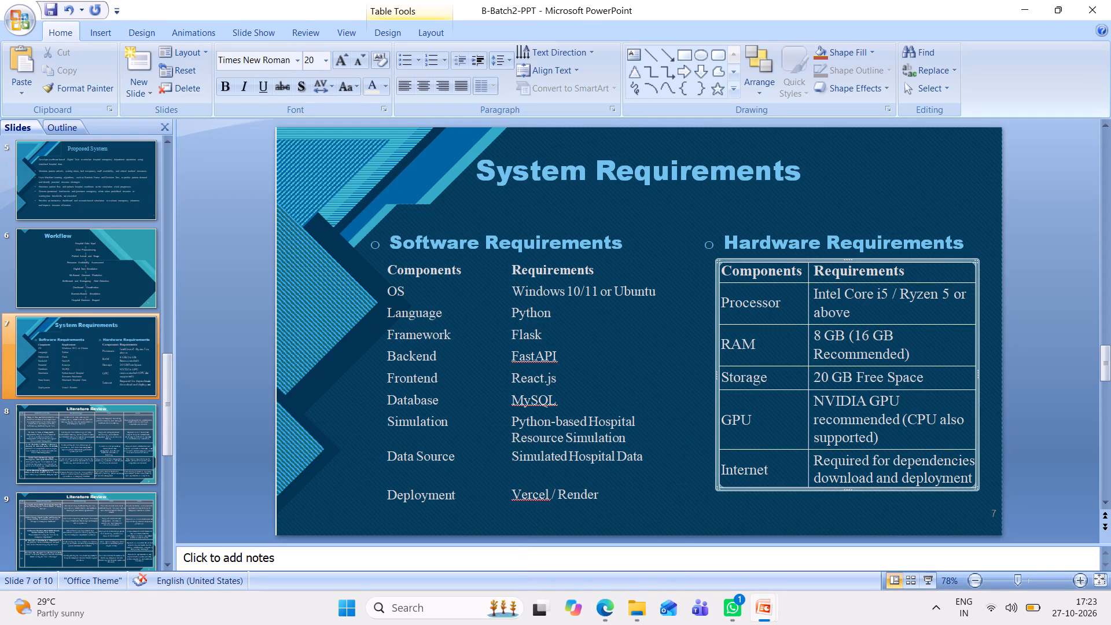
click(1020, 481)
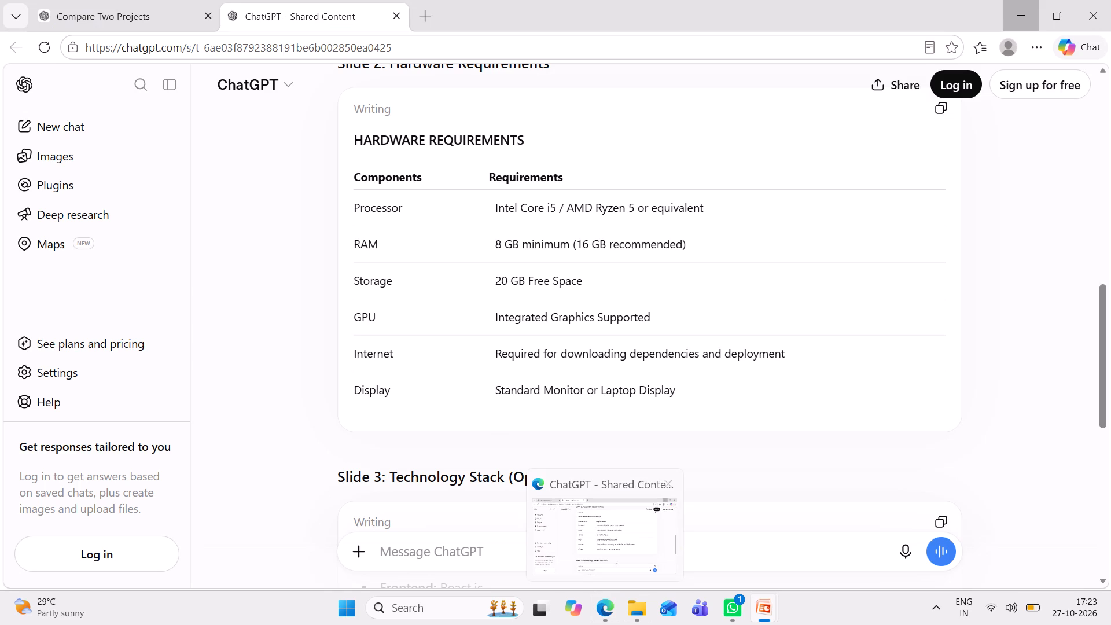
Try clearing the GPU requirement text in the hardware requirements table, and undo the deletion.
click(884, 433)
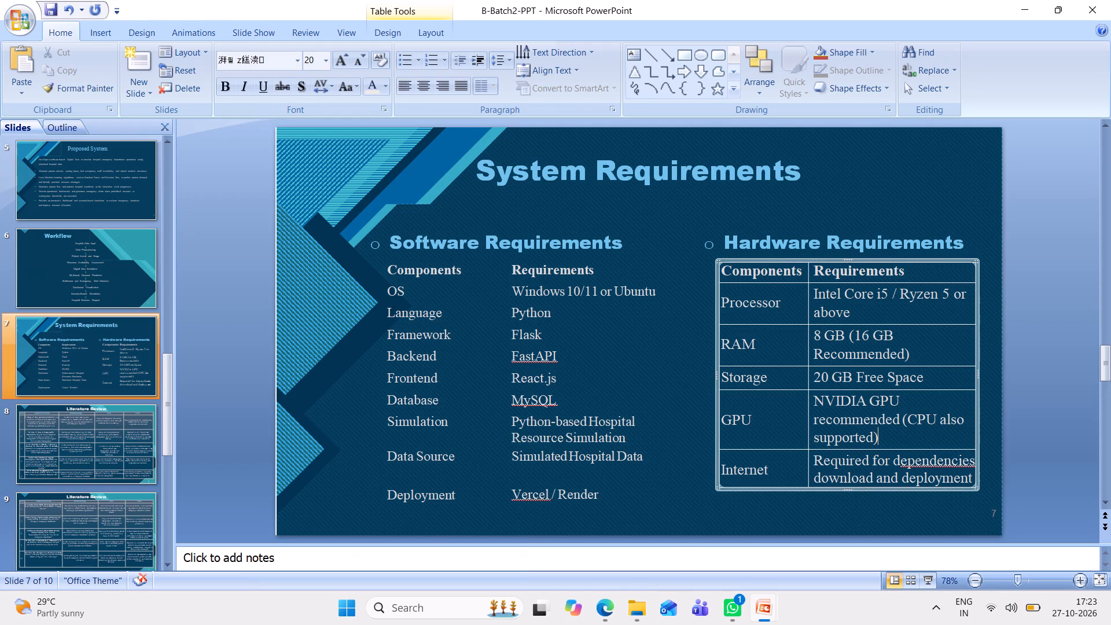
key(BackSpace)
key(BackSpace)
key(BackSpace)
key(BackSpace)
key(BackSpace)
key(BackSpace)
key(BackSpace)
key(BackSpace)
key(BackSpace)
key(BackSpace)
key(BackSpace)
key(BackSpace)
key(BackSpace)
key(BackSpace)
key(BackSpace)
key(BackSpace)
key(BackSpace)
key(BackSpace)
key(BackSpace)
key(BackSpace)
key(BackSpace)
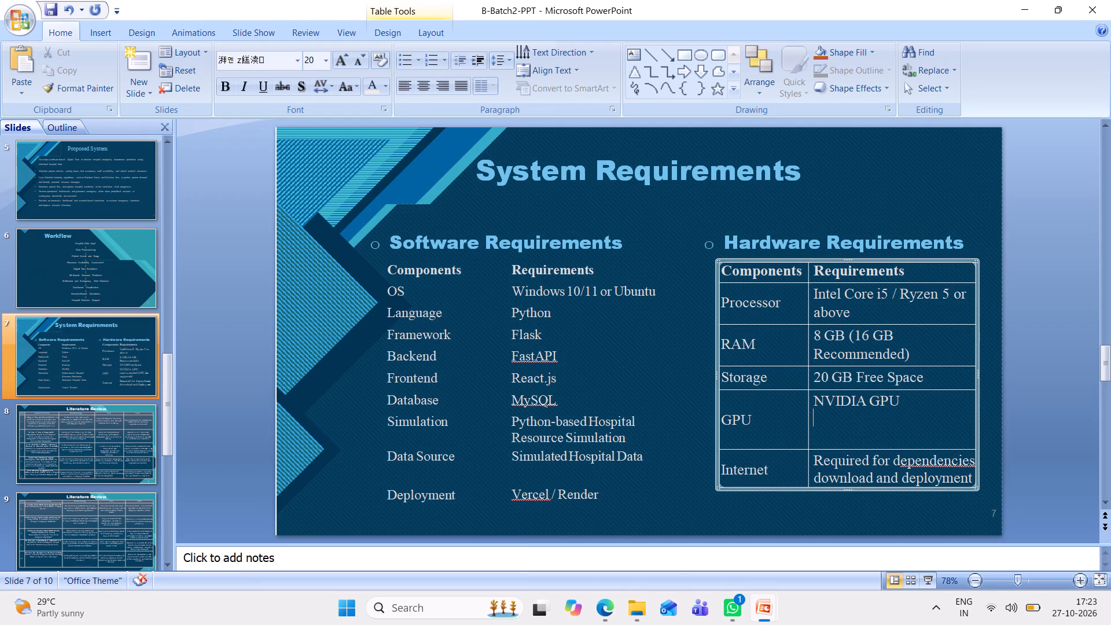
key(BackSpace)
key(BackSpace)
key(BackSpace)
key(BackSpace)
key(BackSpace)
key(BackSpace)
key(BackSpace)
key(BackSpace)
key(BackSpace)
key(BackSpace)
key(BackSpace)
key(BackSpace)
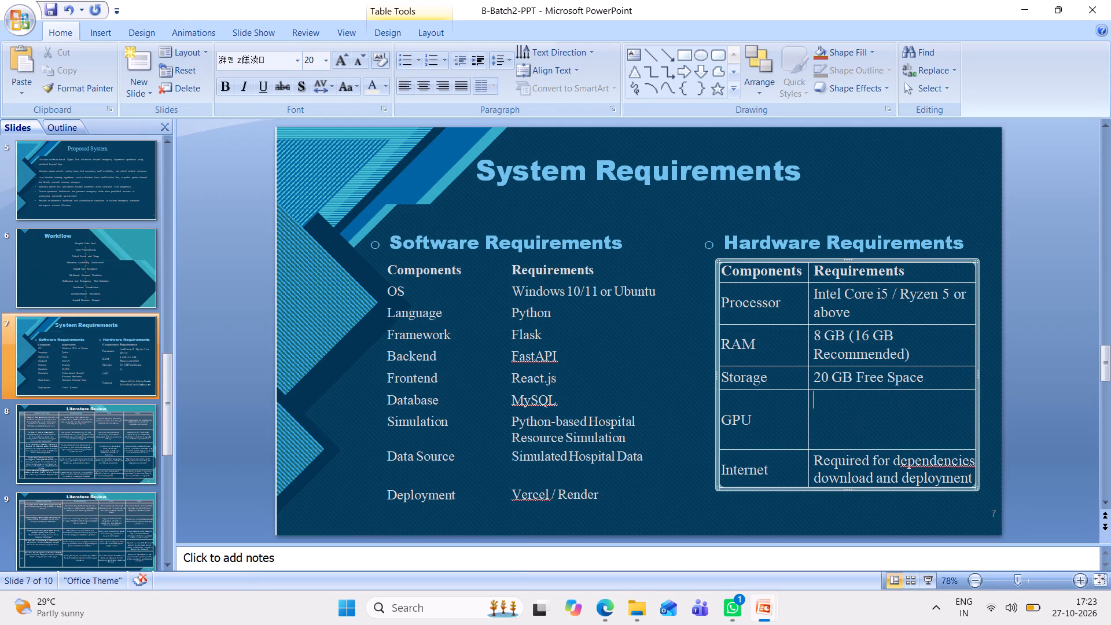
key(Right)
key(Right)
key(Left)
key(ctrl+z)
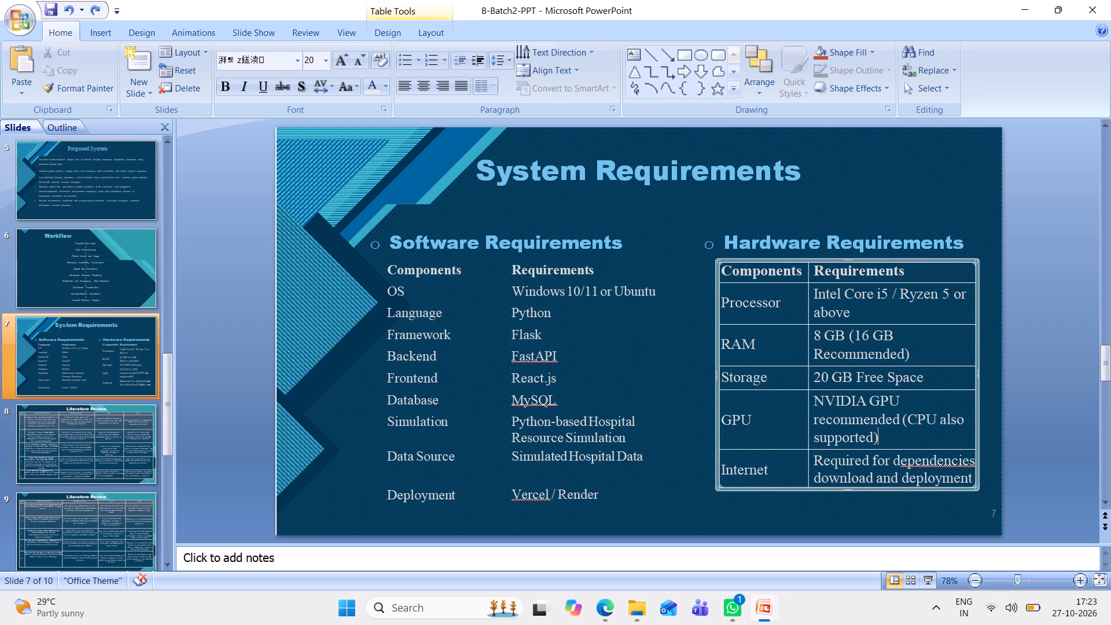
Replace the GPU requirement in the hardware requirements table with "Integrated Graphics Support".
key(space)
text(Integ)
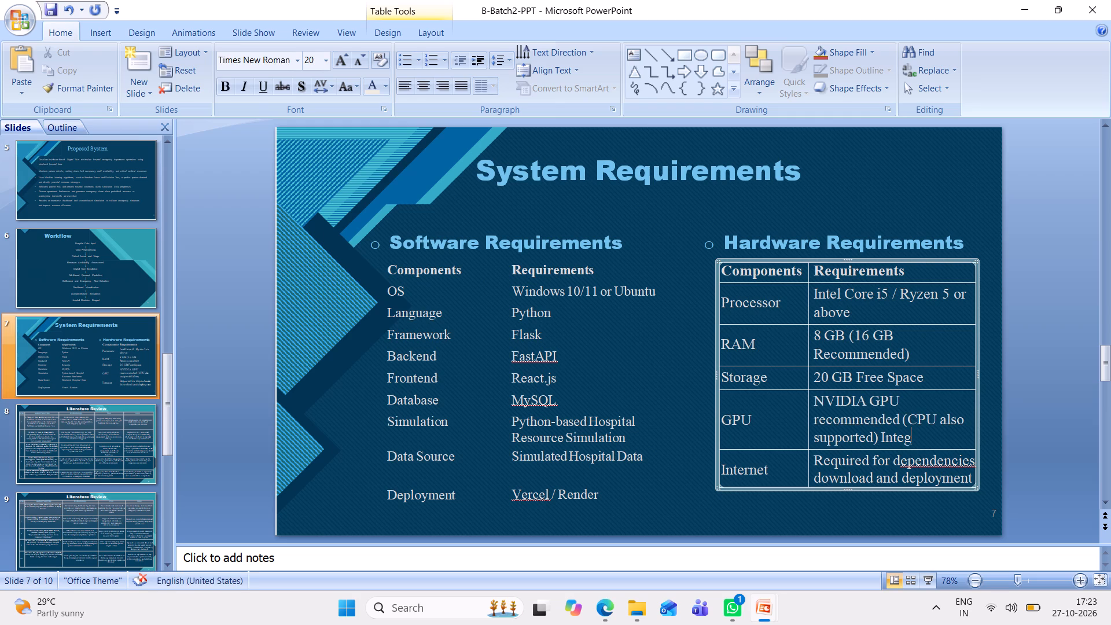
text(rated Graphics)
key(Left)
key(Left)
key(Left)
key(Left)
key(Left)
key(Left)
key(Left)
key(Left)
key(Left)
key(Left)
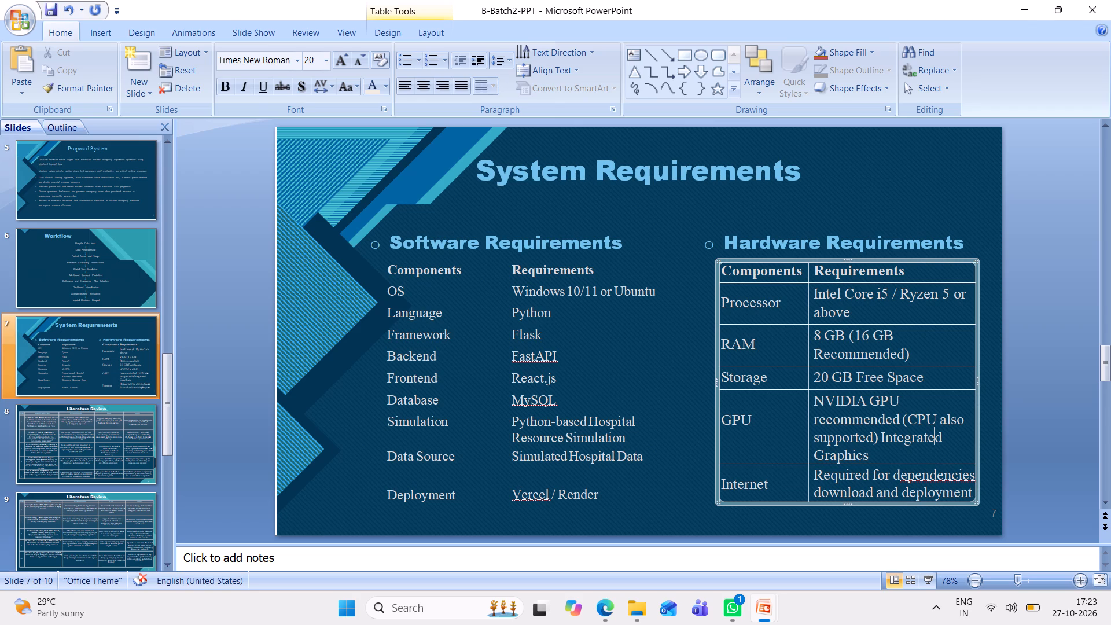
key(Left)
key(Left)
key(Left)
key(Left)
key(Left)
key(Left)
key(Left)
key(Left)
key(Left)
key(BackSpace)
key(BackSpace)
key(BackSpace)
key(BackSpace)
key(BackSpace)
key(BackSpace)
key(BackSpace)
key(BackSpace)
key(BackSpace)
key(BackSpace)
key(BackSpace)
key(BackSpace)
key(BackSpace)
key(BackSpace)
key(BackSpace)
key(BackSpace)
key(BackSpace)
key(BackSpace)
key(BackSpace)
key(BackSpace)
key(BackSpace)
key(BackSpace)
key(BackSpace)
key(BackSpace)
key(BackSpace)
key(BackSpace)
key(BackSpace)
key(BackSpace)
key(BackSpace)
key(BackSpace)
key(BackSpace)
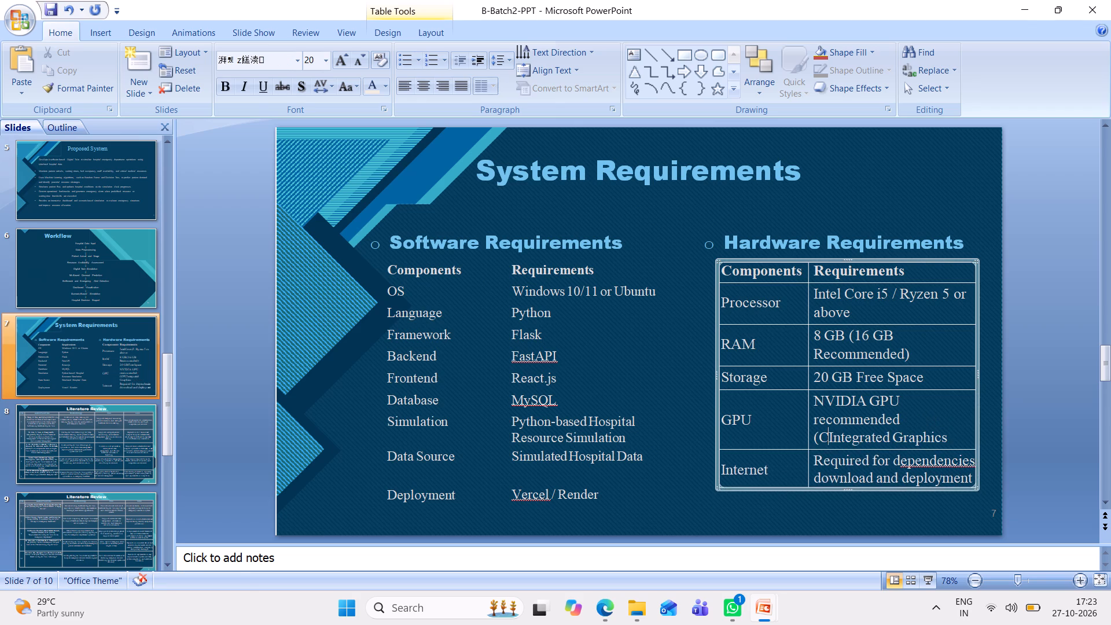
key(BackSpace)
key(BackSpace)
key(BackSpace)
key(BackSpace)
key(BackSpace)
key(BackSpace)
key(BackSpace)
key(BackSpace)
key(BackSpace)
key(BackSpace)
key(BackSpace)
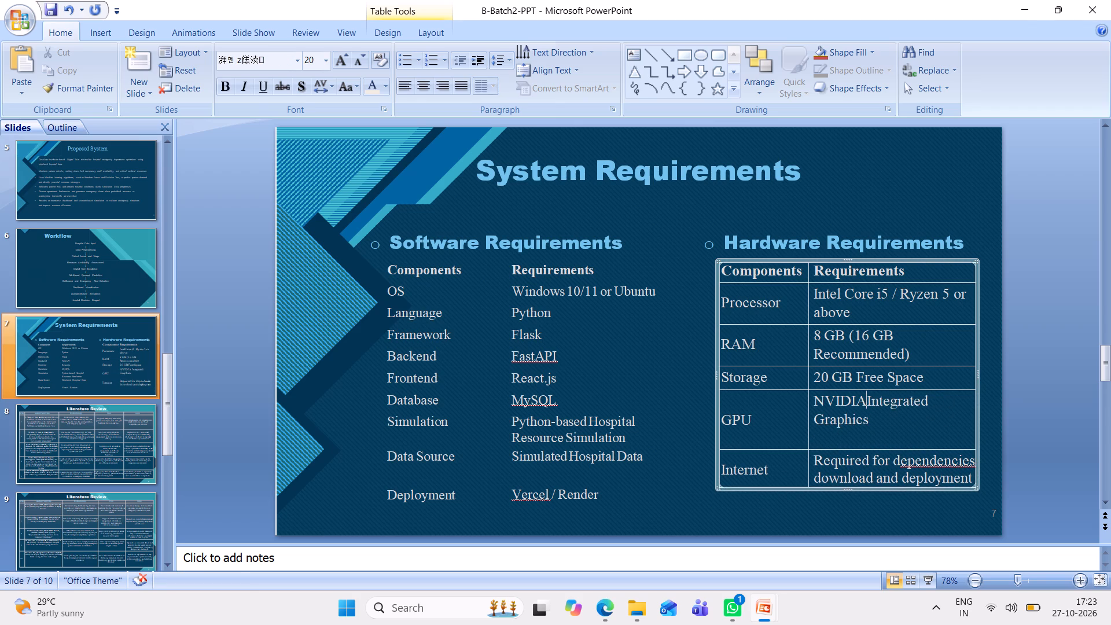
key(BackSpace)
key(BackSpace)
key(BackSpace)
key(BackSpace)
key(BackSpace)
key(BackSpace)
key(Right)
key(Right)
key(Right)
key(Right)
key(Right)
key(Right)
key(Right)
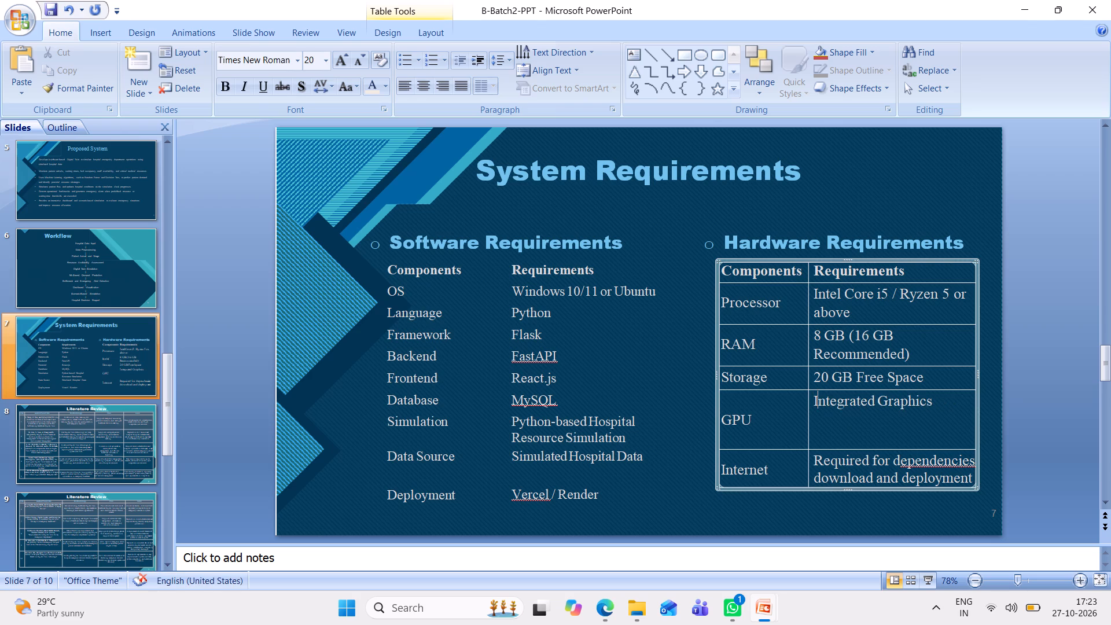
key(Right)
key(Right)
key(Right)
key(Right)
key(Right)
key(Right)
key(Right)
key(Right)
key(Right)
key(Right)
key(Right)
key(Right)
key(Right)
key(Left)
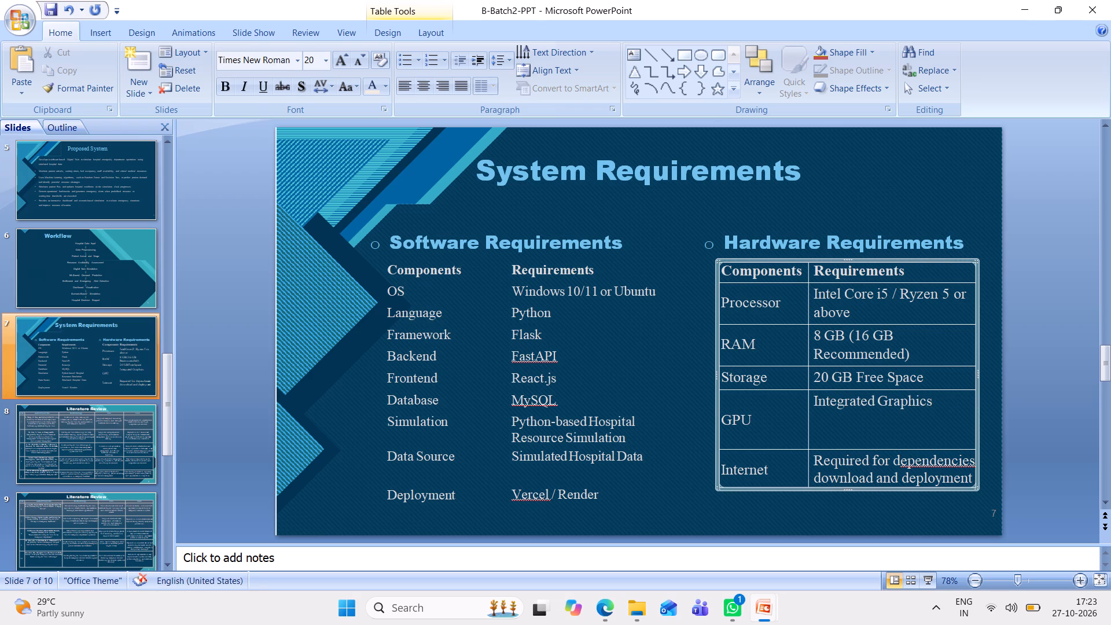
key(space)
text(Support)
Reduce the height of the GPU row in the hardware requirements table to fit its two lines of text more closely.
drag(884, 450, 885, 444)
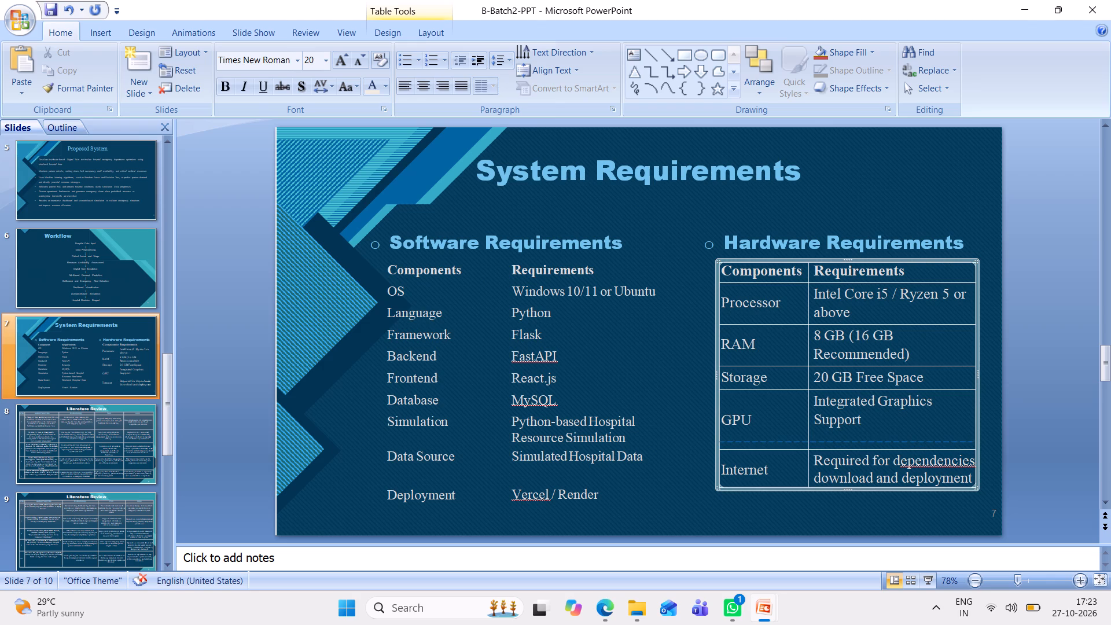
drag(885, 444, 885, 441)
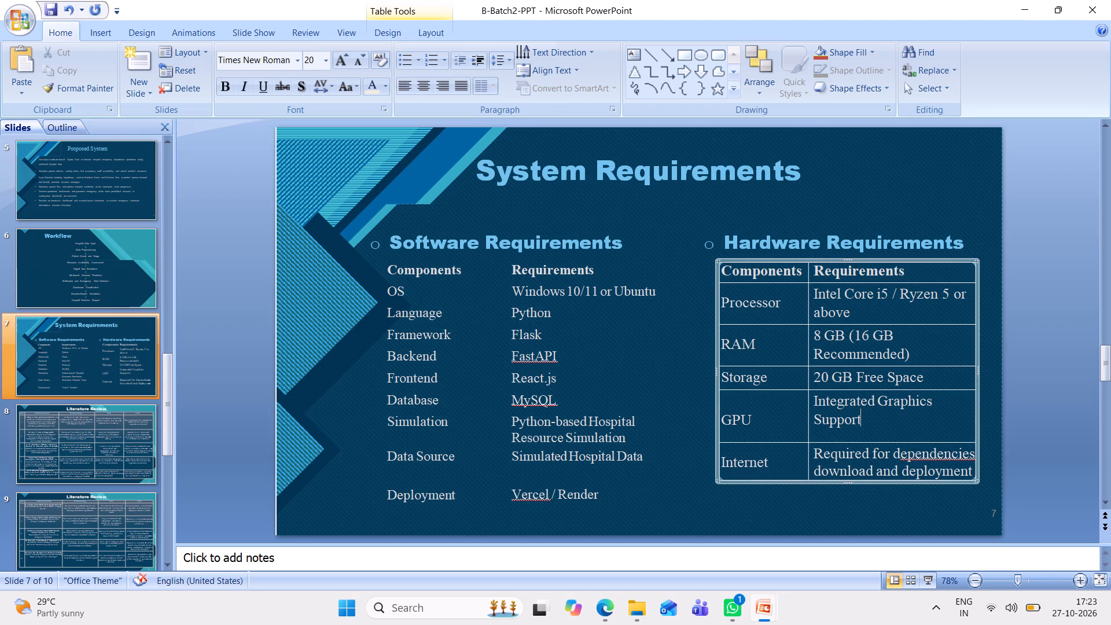
drag(884, 445, 883, 440)
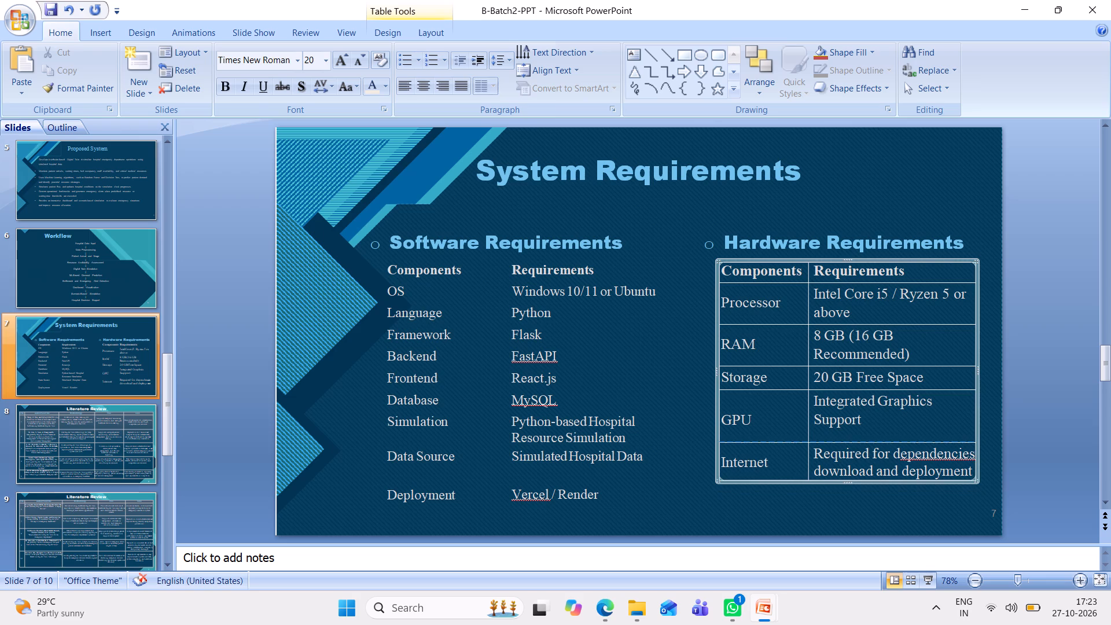
drag(883, 440, 883, 439)
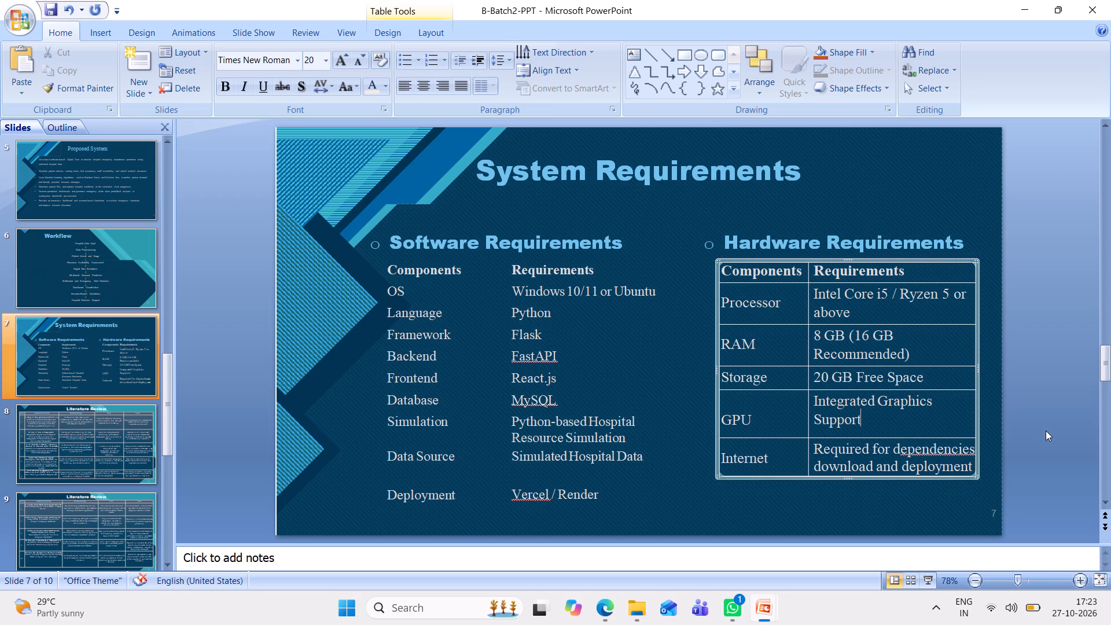
Check the GPU wording against the ChatGPT suggestion and change "Support" to "Supported" in the GPU requirement.
click(1046, 431)
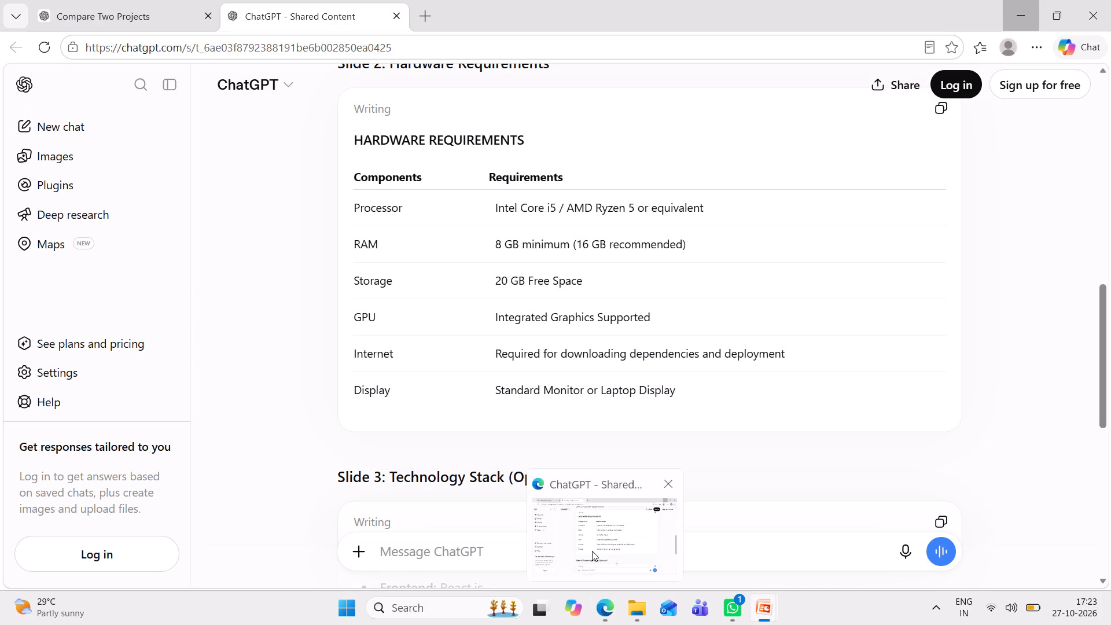
click(875, 418)
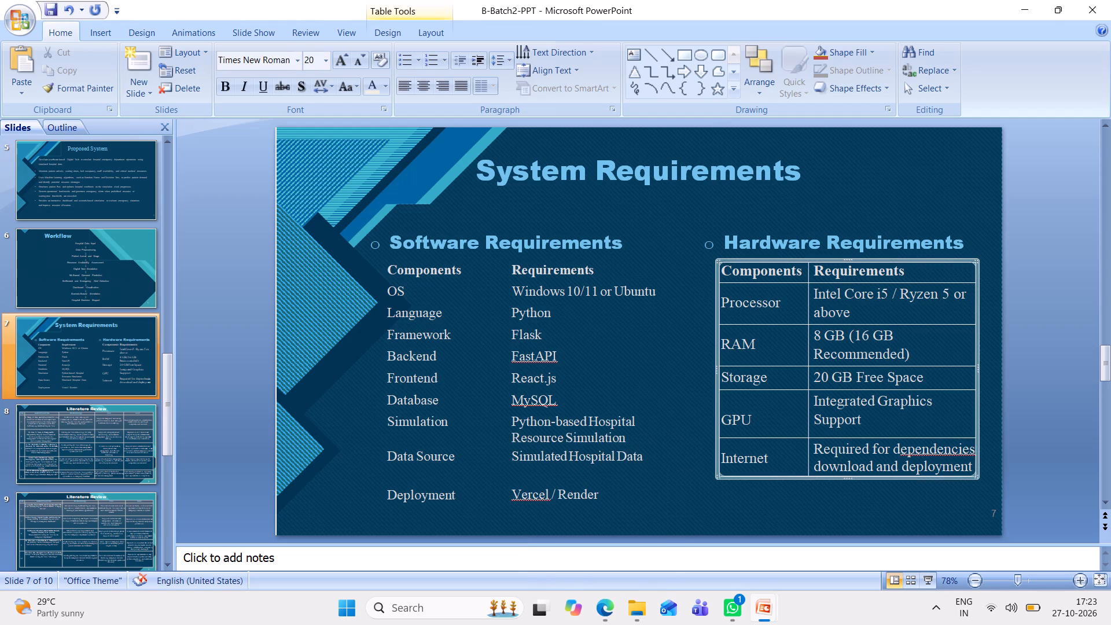
text(ed)
Look over the presentation's other slides, including Workflow, Proposed System and Abstract.
click(66, 403)
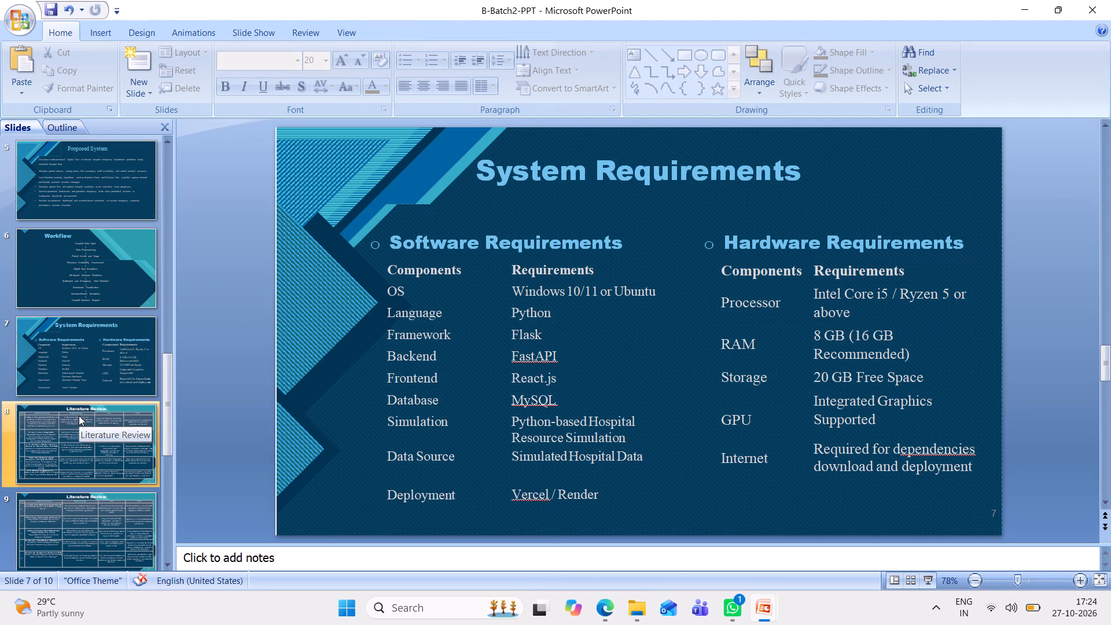
click(79, 416)
click(87, 284)
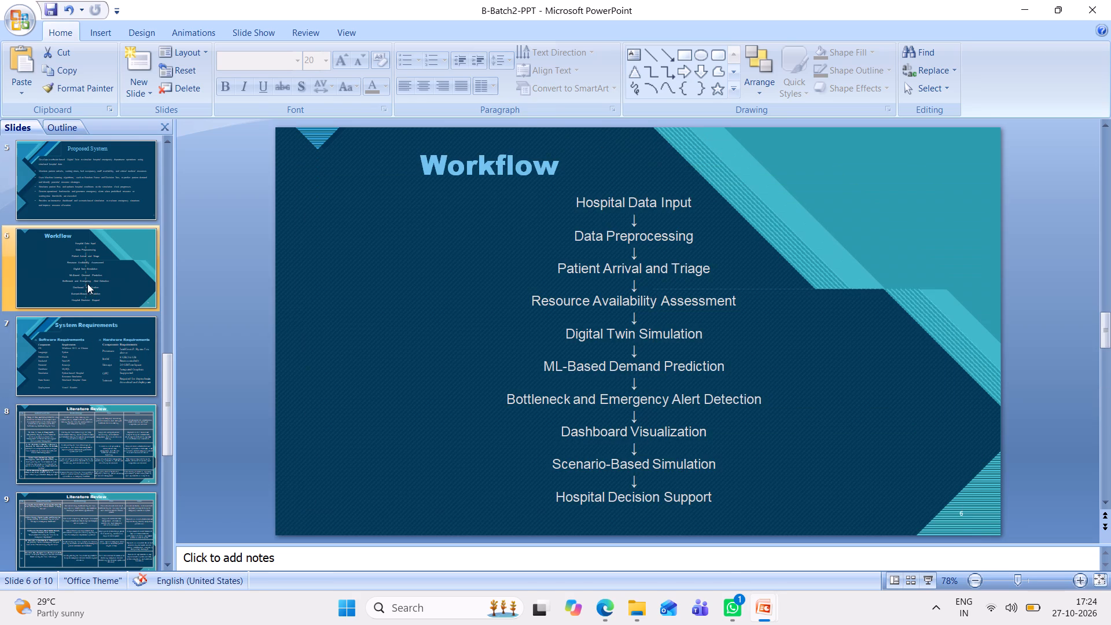
click(101, 212)
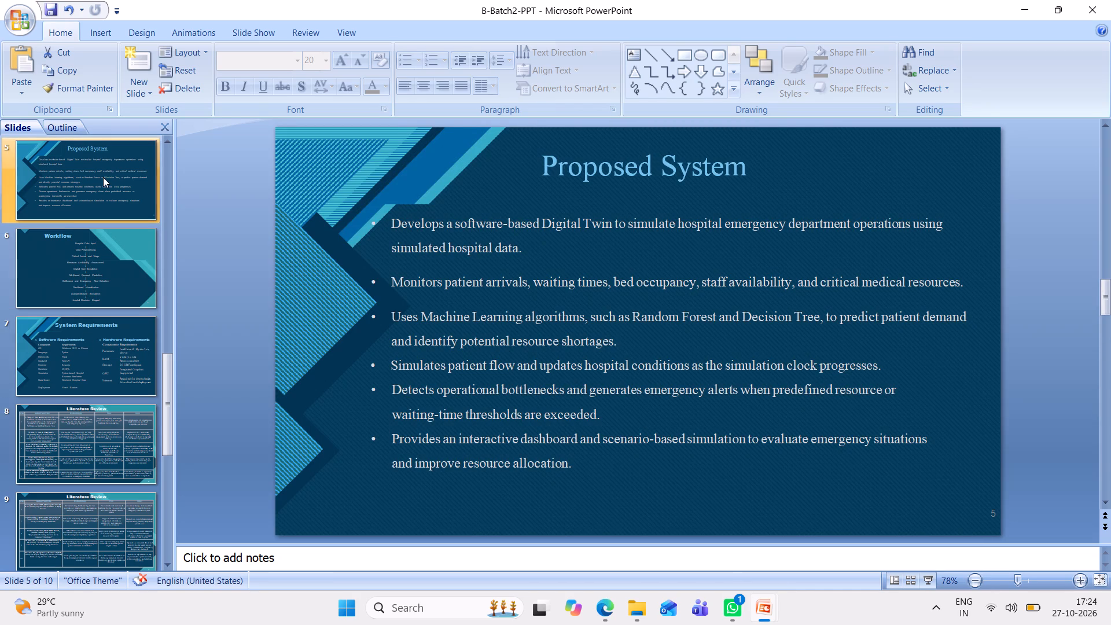
scroll(103, 177, up, 3)
click(95, 268)
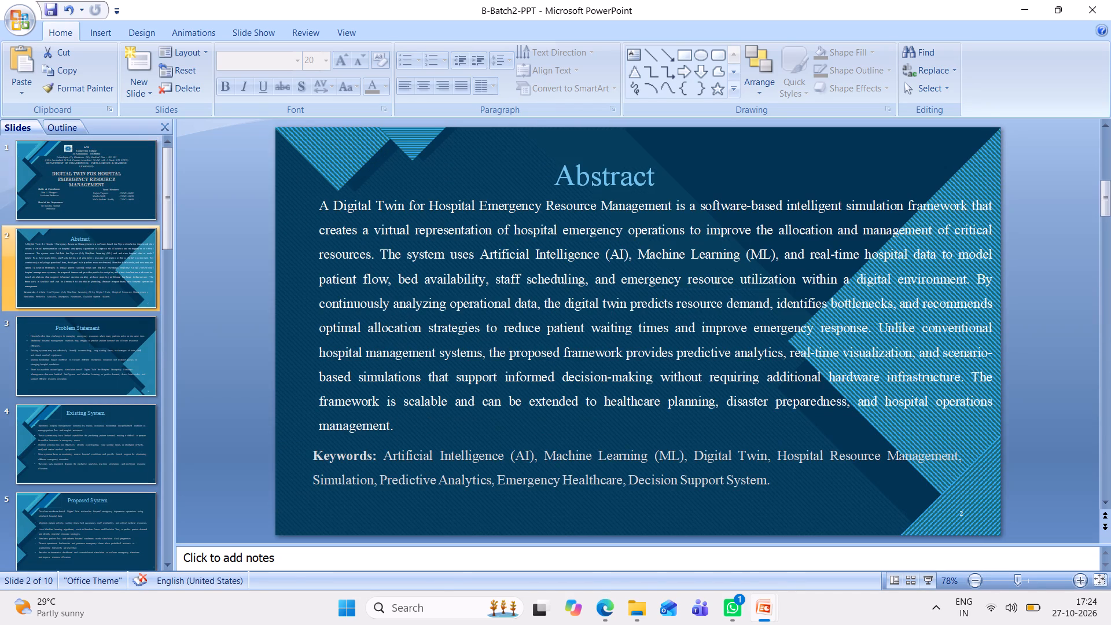
Save the B-Batch2-PPT presentation.
key(ctrl+s)
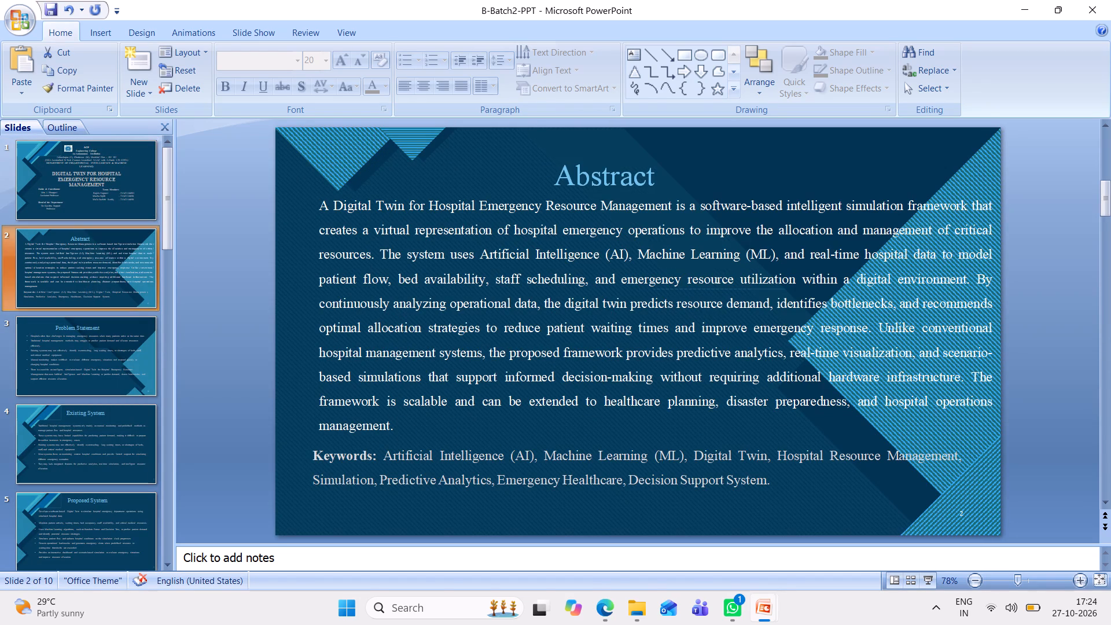
key(ctrl+s)
key(ctrl+s)
key(ctrl+s)
key(ctrl+s)
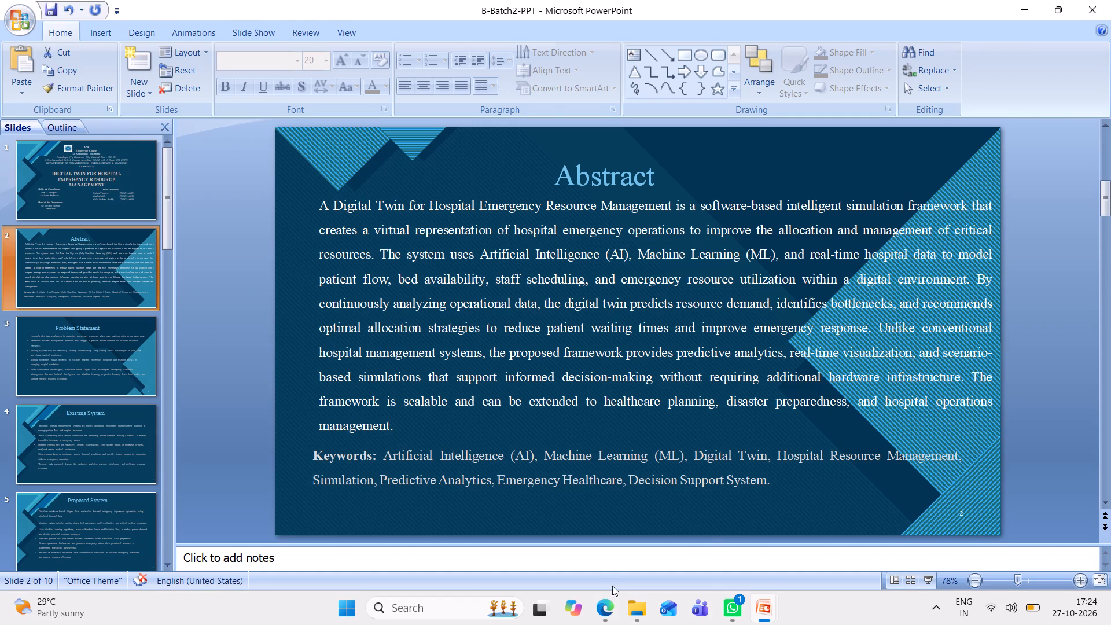
Switch to File Explorer, look through the Downloads folder and view the recent files on the Home page.
click(632, 602)
scroll(171, 179, up, 11)
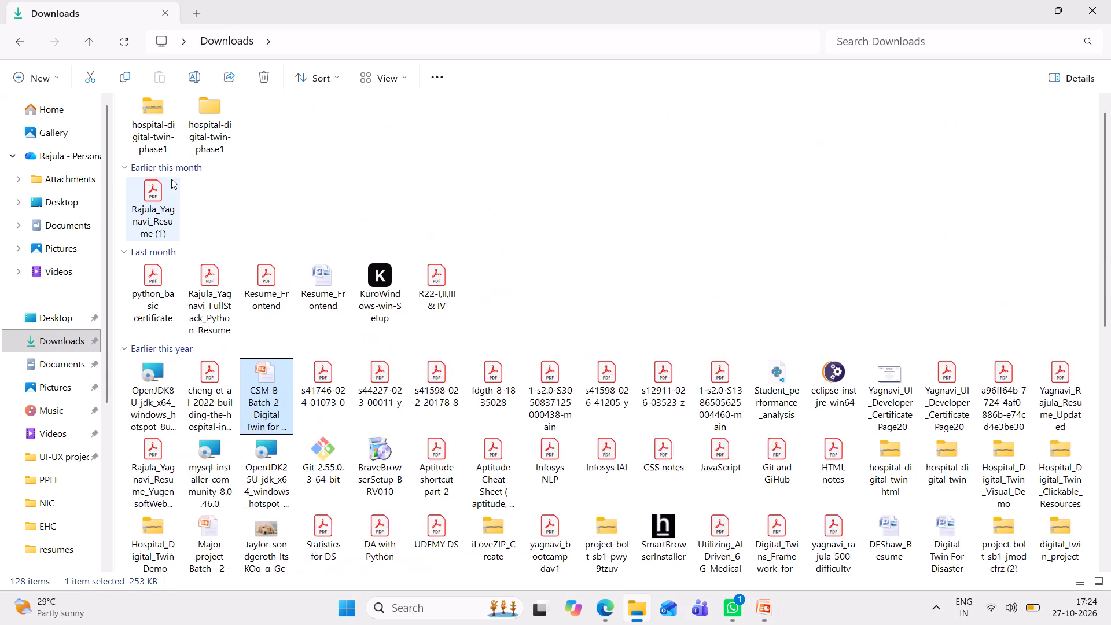
scroll(171, 179, up, 16)
click(80, 104)
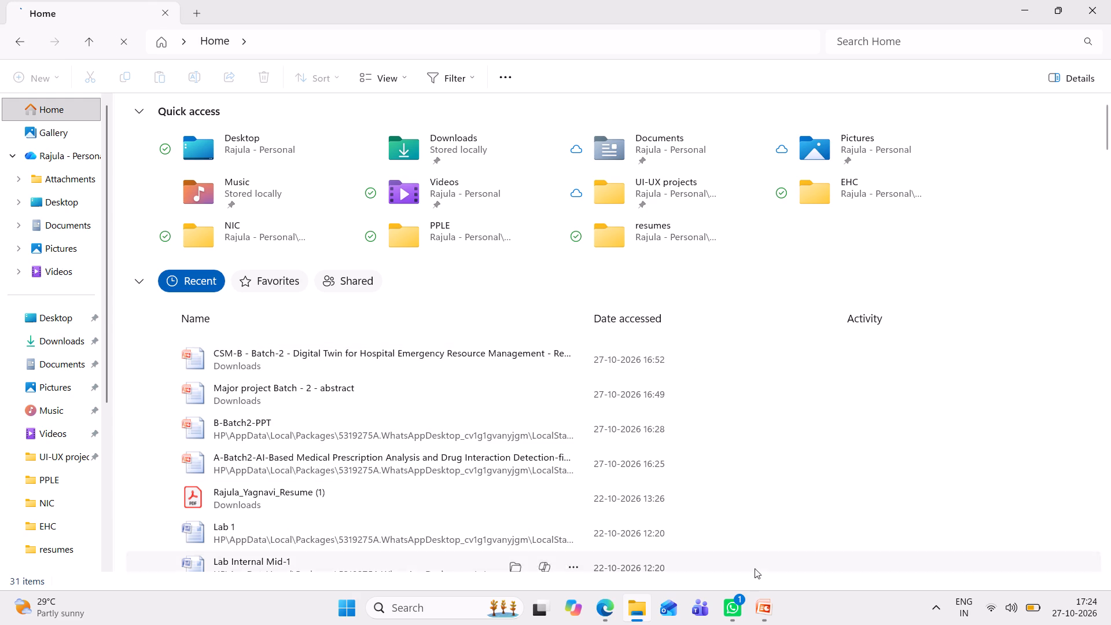
Close the three open presentations: A-Batch2-AI-Based, Major project Batch - 2 - abstract, and B-Batch2-PPT.
click(763, 596)
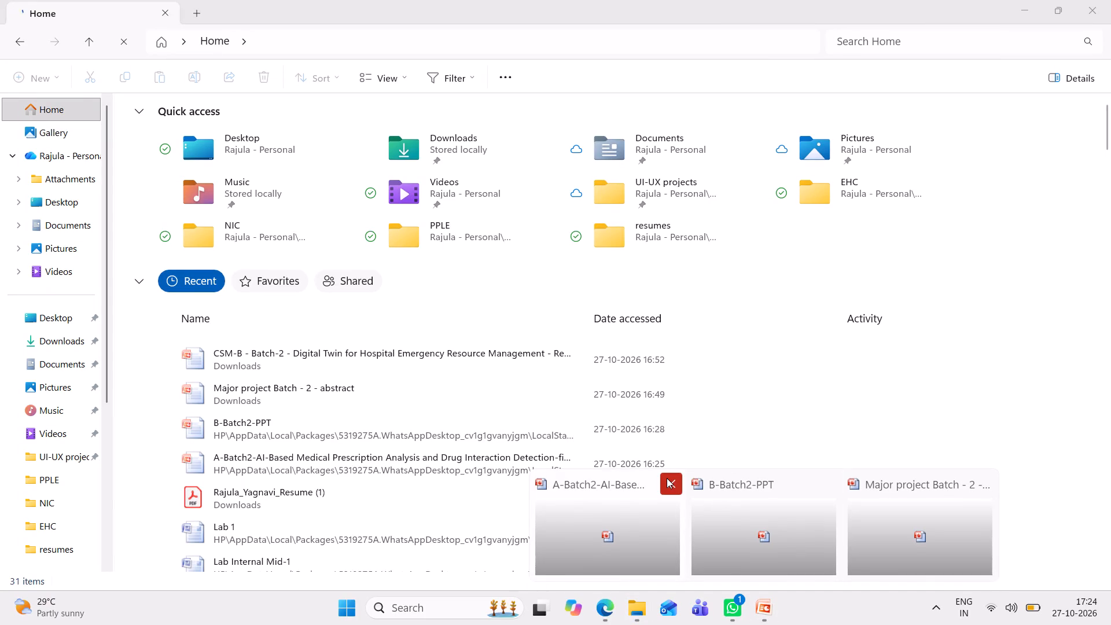
click(667, 478)
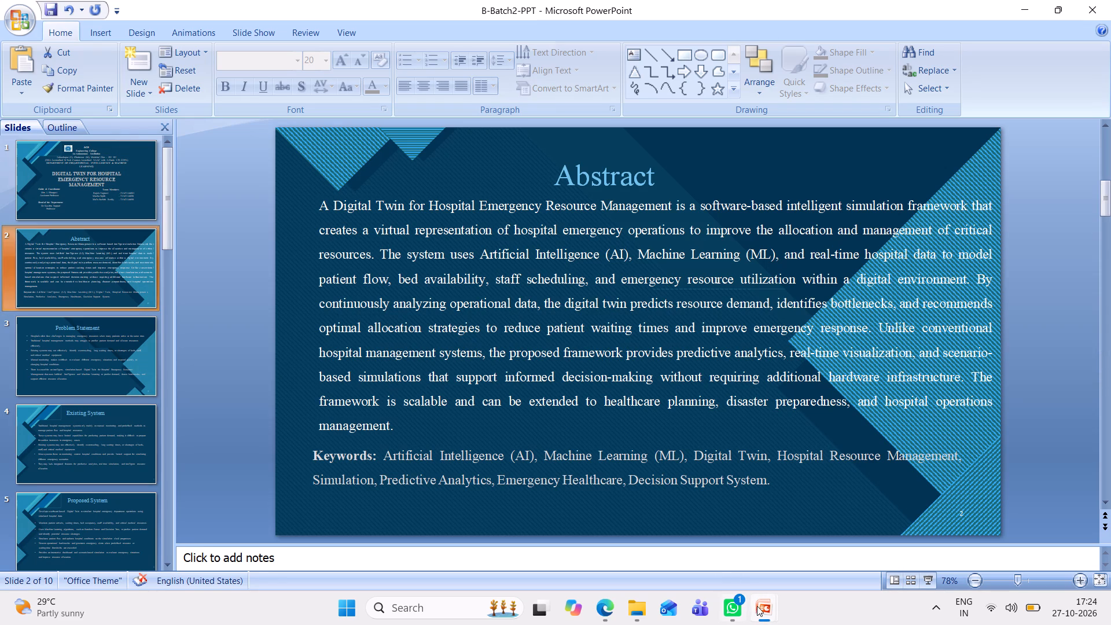
click(901, 476)
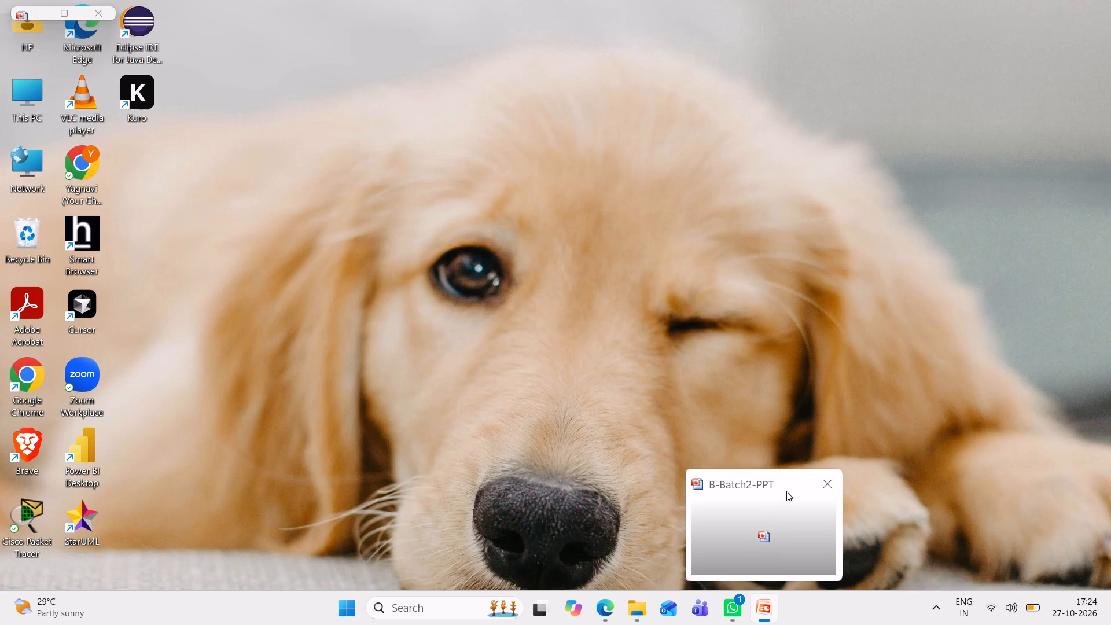
click(823, 488)
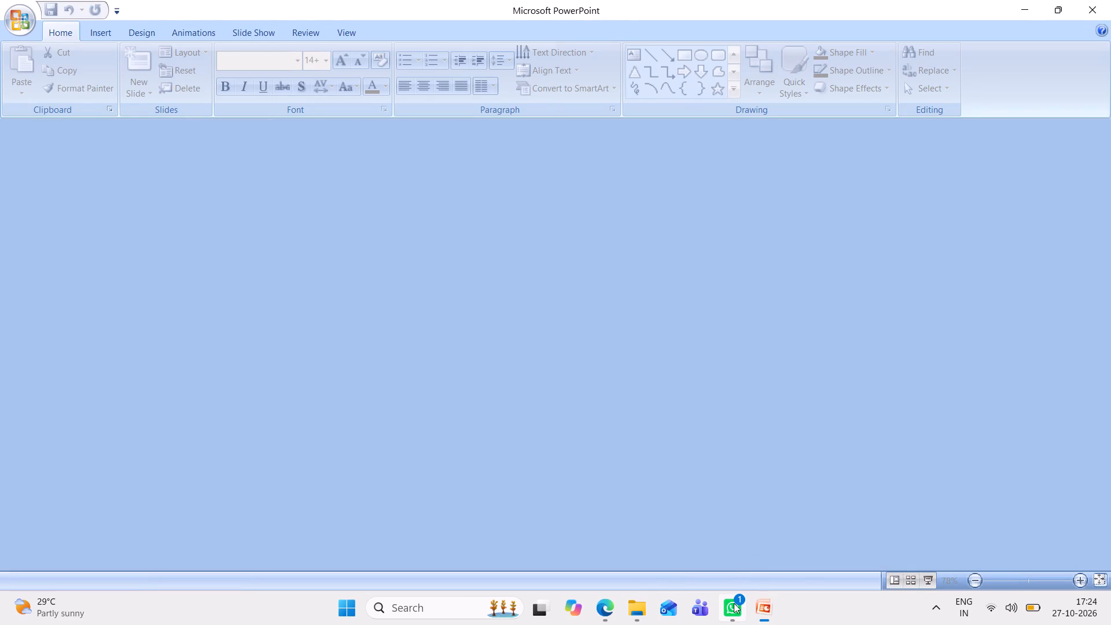
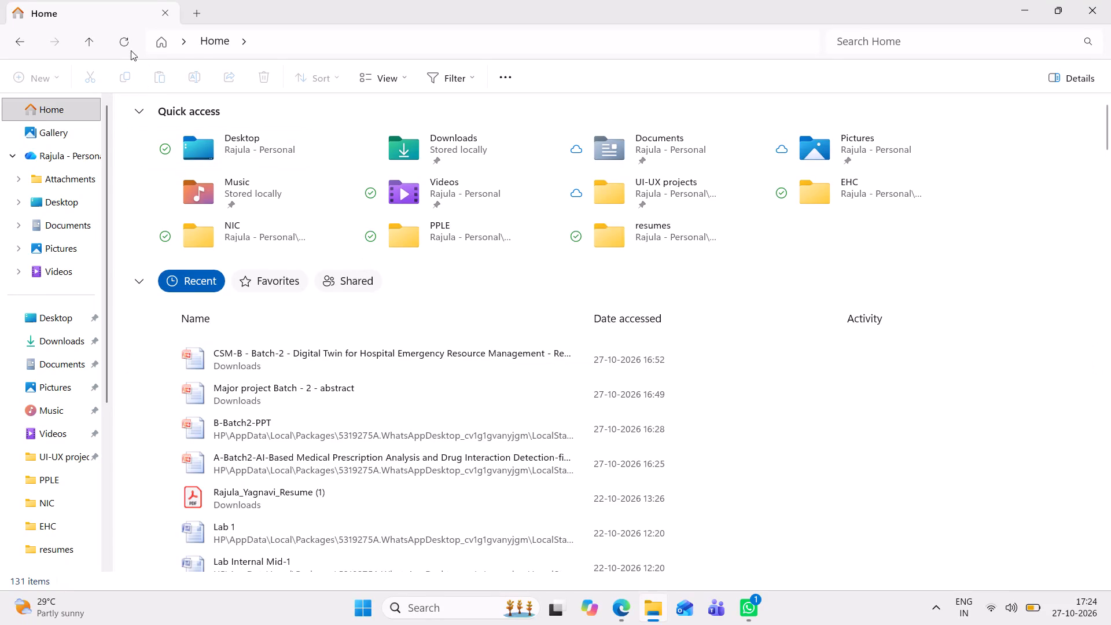
click(126, 48)
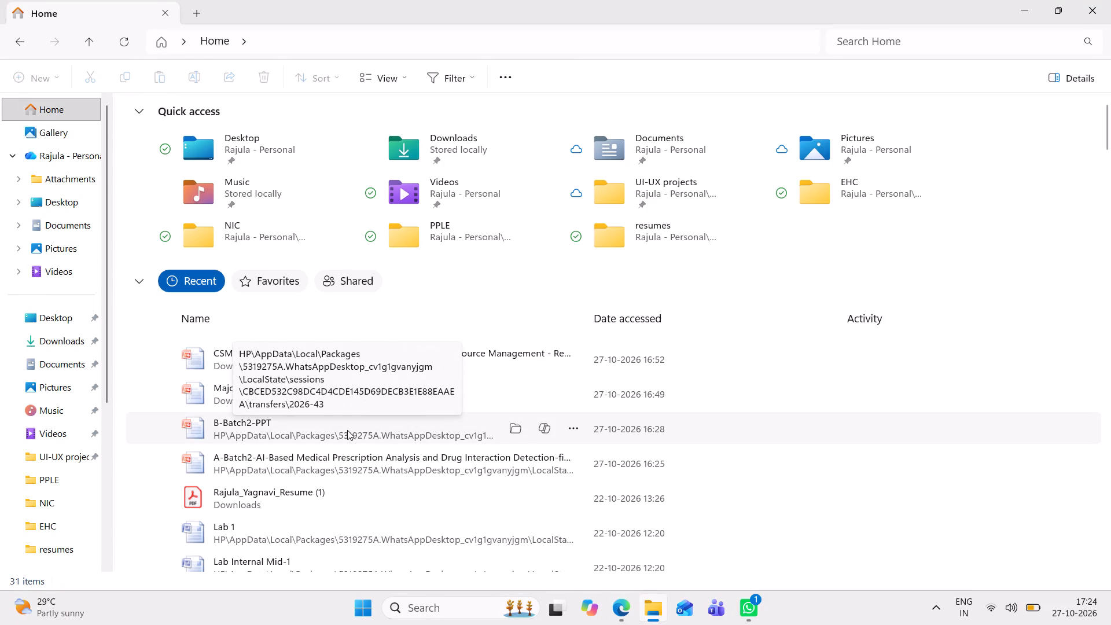